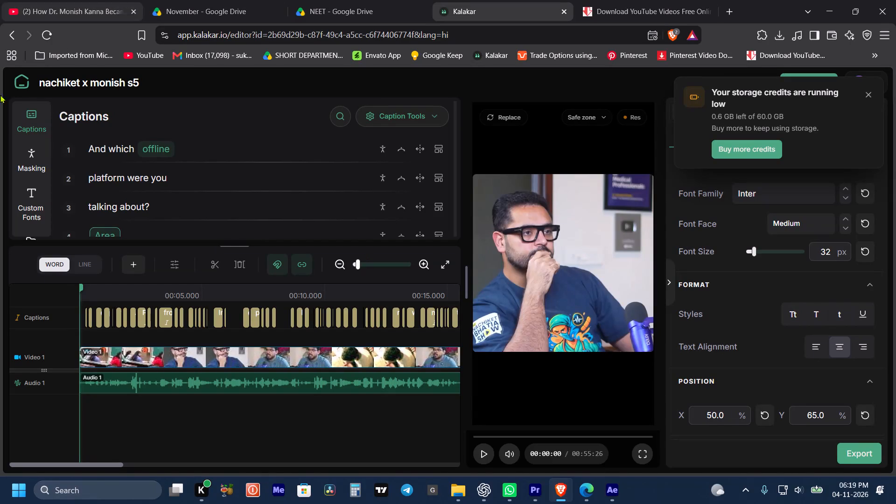
Set the captions' maximum characters to 23 and strip all punctuation from them using the caption tools.
{"action": "left_click", "coordinate": [413, 118]}
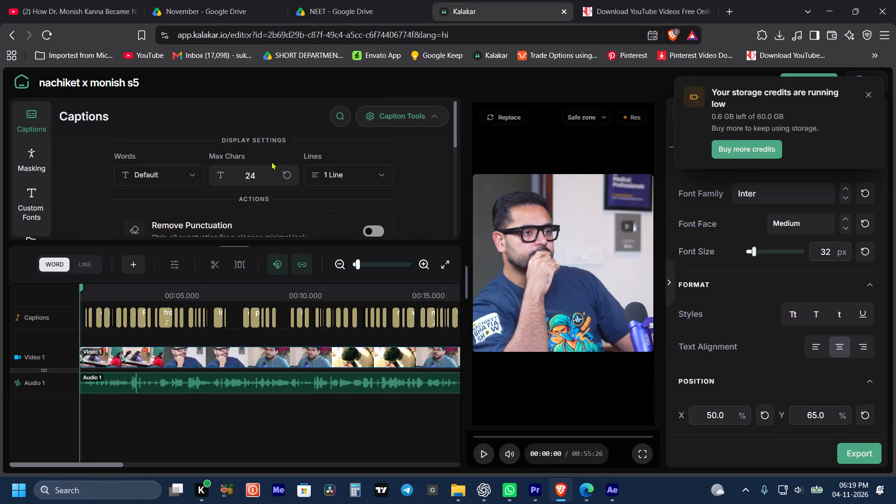
{"action": "left_click_drag", "start_coordinate": [254, 173], "coordinate": [243, 175]}
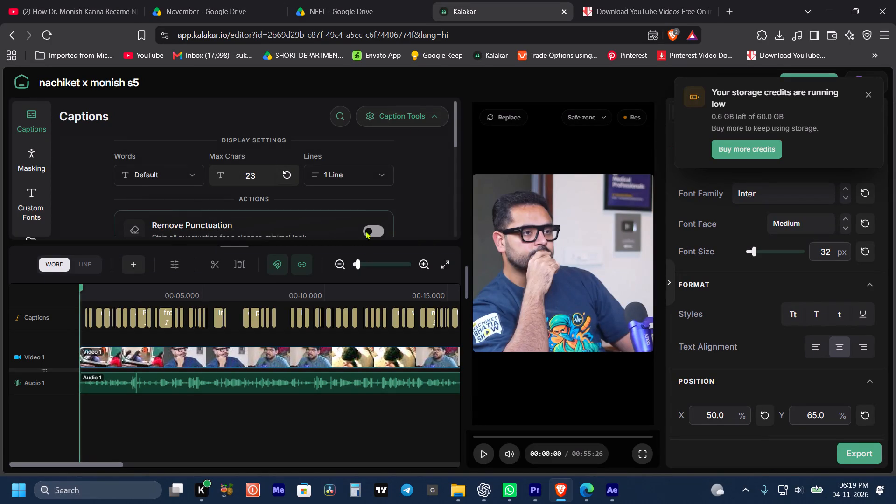
{"action": "left_click", "coordinate": [365, 231]}
{"action": "scroll", "coordinate": [385, 221], "scroll_direction": "down", "scroll_amount": 2}
{"action": "left_click", "coordinate": [359, 157]}
{"action": "scroll", "coordinate": [388, 168], "scroll_direction": "up", "scroll_amount": 4}
{"action": "left_click", "coordinate": [399, 119]}
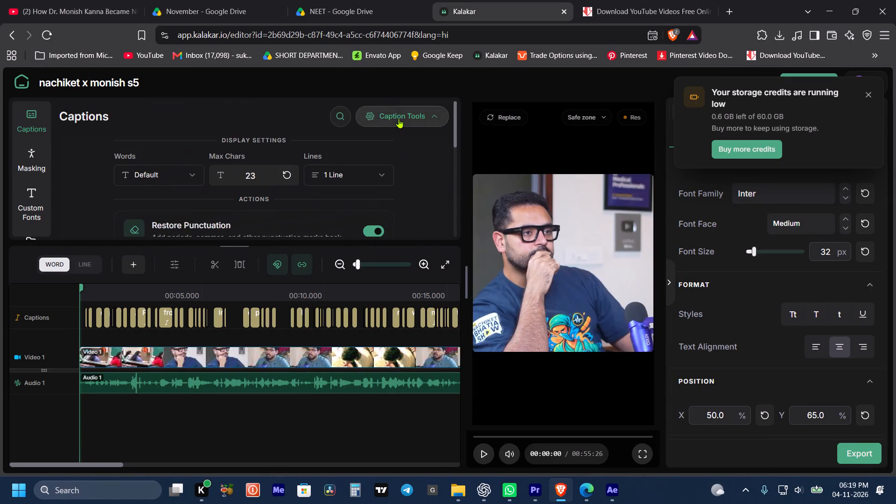
Set the captions' font face to Bold and their font size to 24 px, using a frame with visible caption text.
{"action": "key", "text": "space"}
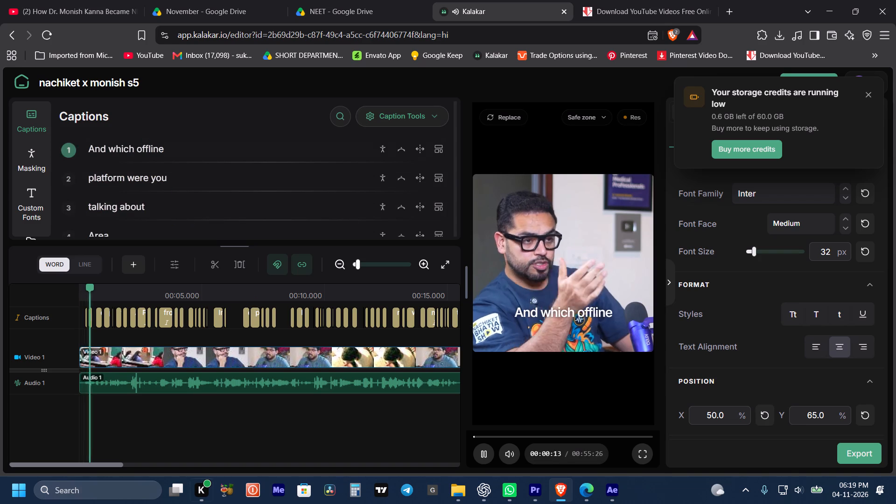
{"action": "key", "text": "space"}
{"action": "left_click", "coordinate": [787, 225]}
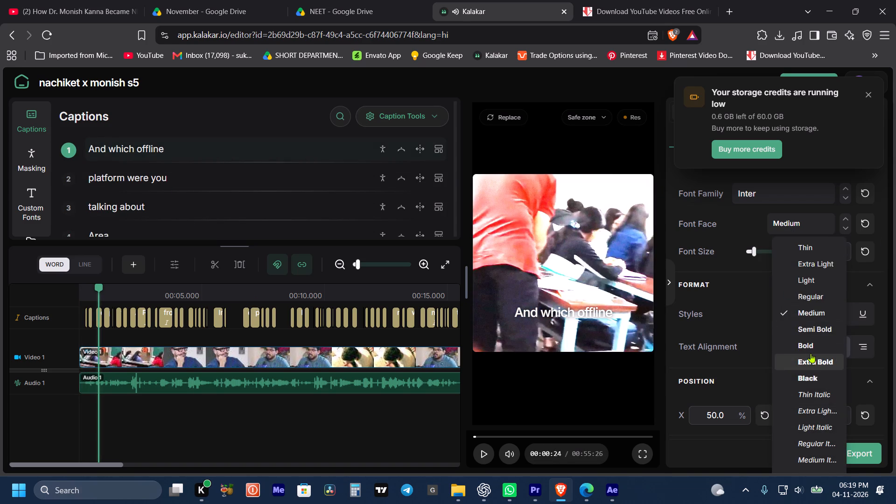
{"action": "left_click", "coordinate": [811, 346]}
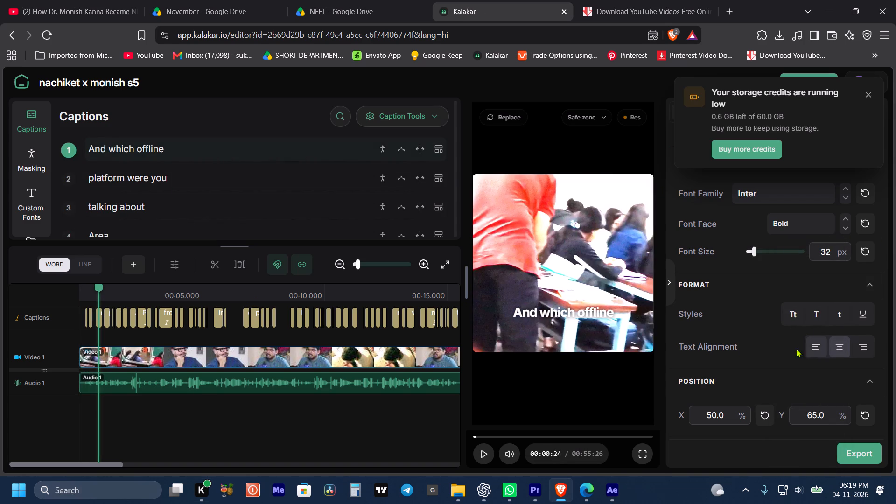
{"action": "left_click_drag", "start_coordinate": [829, 254], "coordinate": [808, 251]}
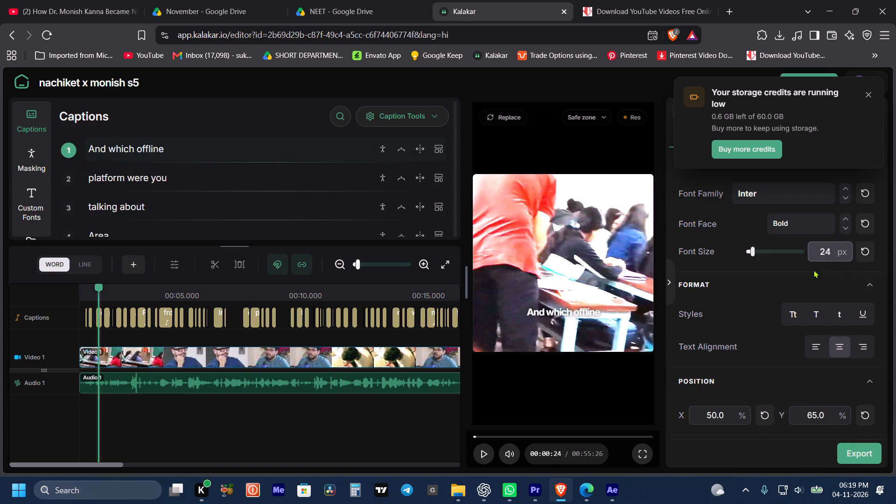
Lower the captions to a vertical position of 74.9%.
{"action": "left_click_drag", "start_coordinate": [814, 417], "coordinate": [816, 417]}
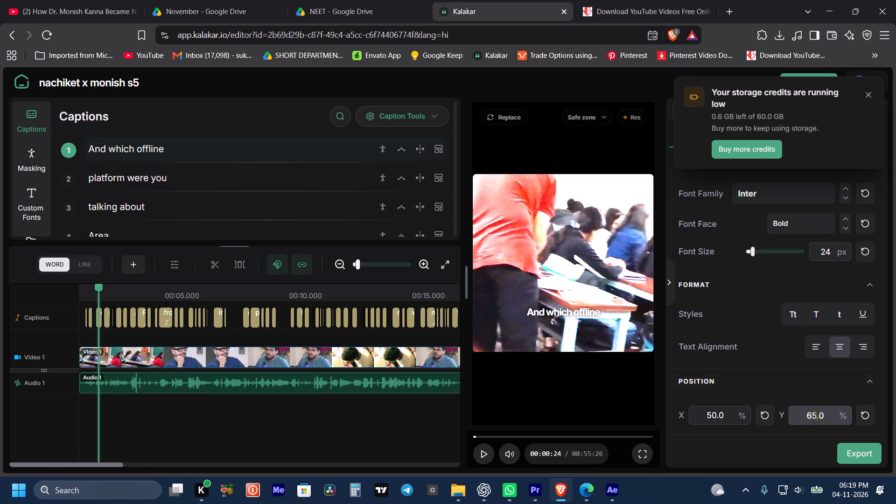
{"action": "left_click_drag", "start_coordinate": [816, 417], "coordinate": [847, 419]}
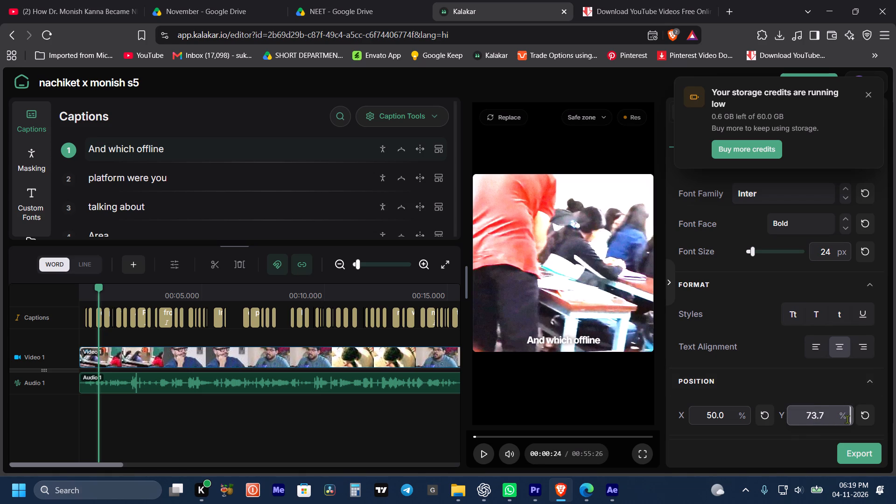
{"action": "left_click_drag", "start_coordinate": [847, 419], "coordinate": [849, 419]}
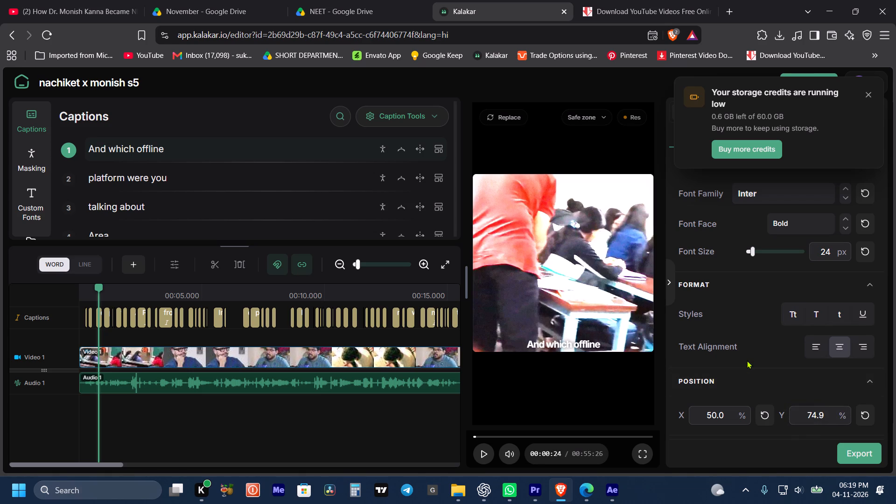
Play the video from the start to check the captions, and merge the "Area" caption with the following "Plexus" caption.
{"action": "left_click_drag", "start_coordinate": [88, 291], "coordinate": [67, 295]}
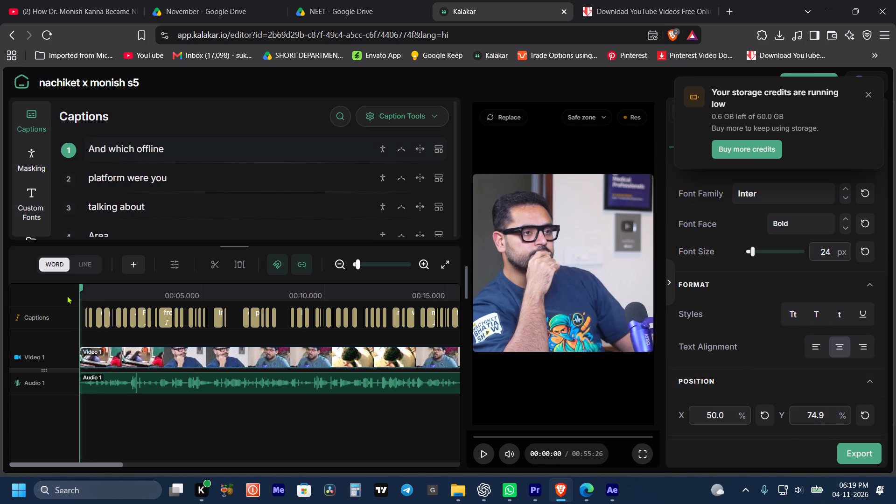
{"action": "left_click", "coordinate": [239, 444]}
{"action": "key", "text": "space"}
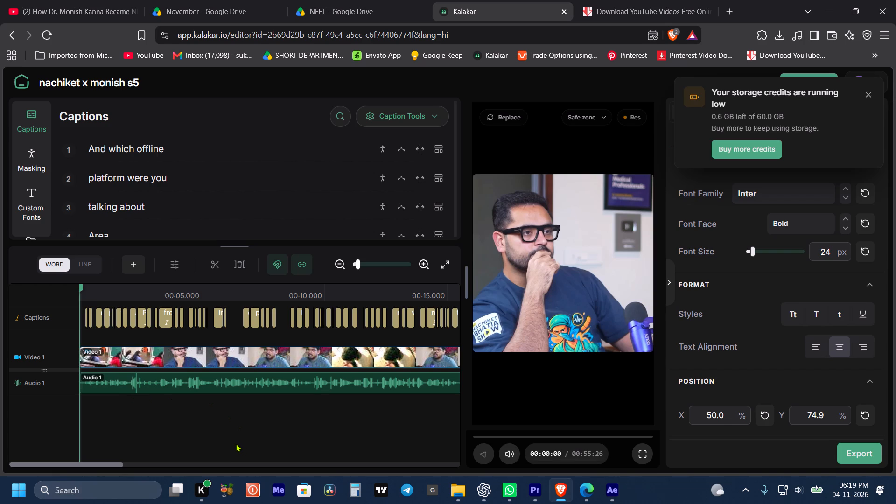
{"action": "key", "text": "space"}
{"action": "key", "text": "space"}
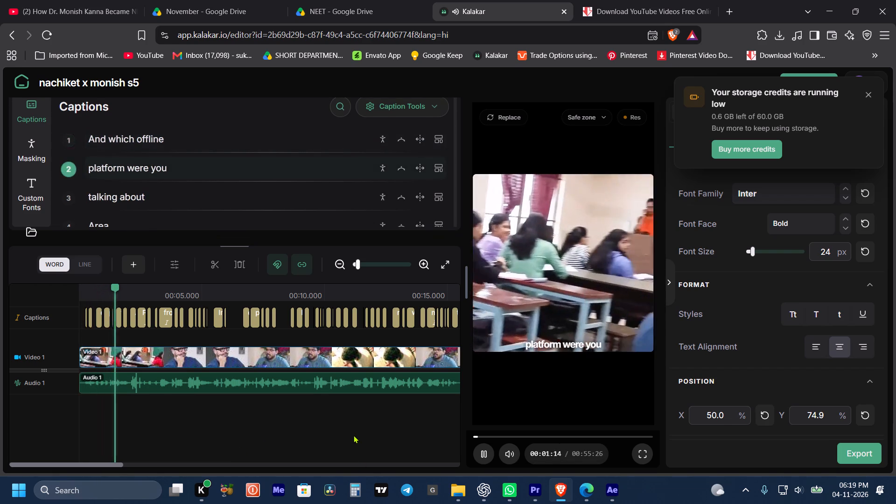
{"action": "key", "text": "space"}
{"action": "key", "text": "space"}
{"action": "key", "text": "space"}
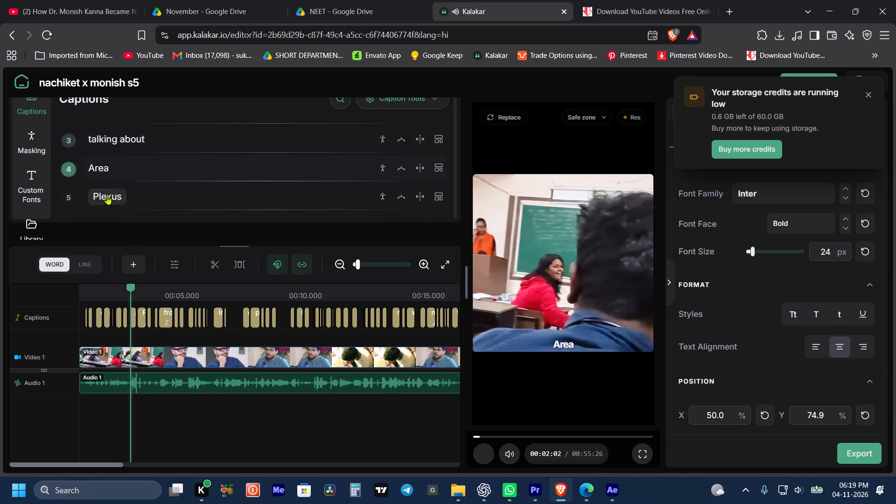
{"action": "left_click", "coordinate": [101, 165]}
{"action": "left_click", "coordinate": [136, 396]}
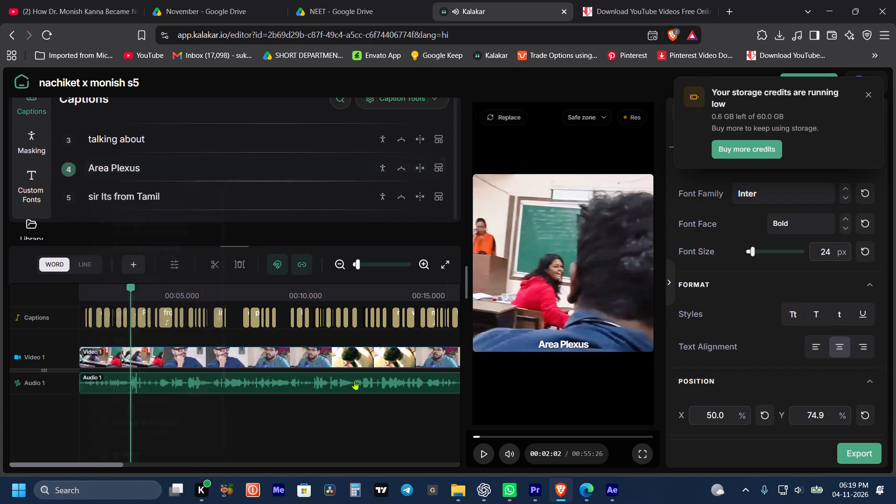
{"action": "key", "text": "space"}
{"action": "key", "text": "space"}
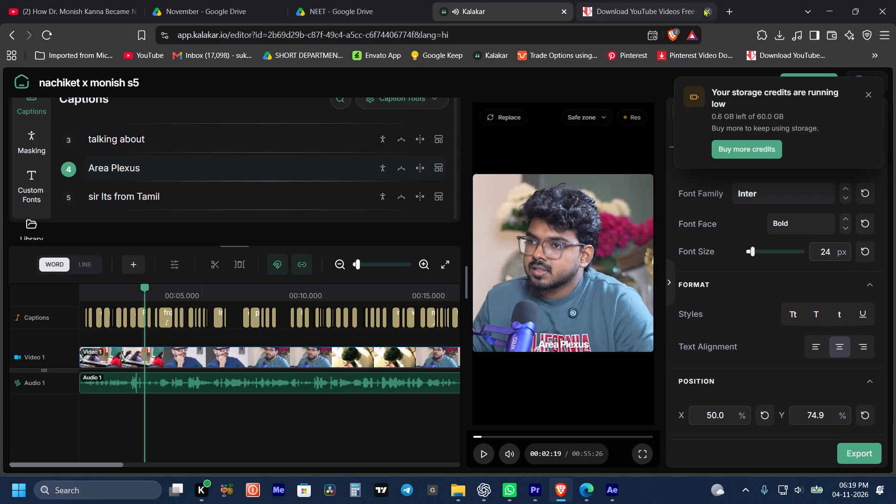
In the video downloader's browser tab, search the web for "area plaxes jee coching platform".
{"action": "left_click", "coordinate": [632, 6]}
{"action": "left_click", "coordinate": [359, 38]}
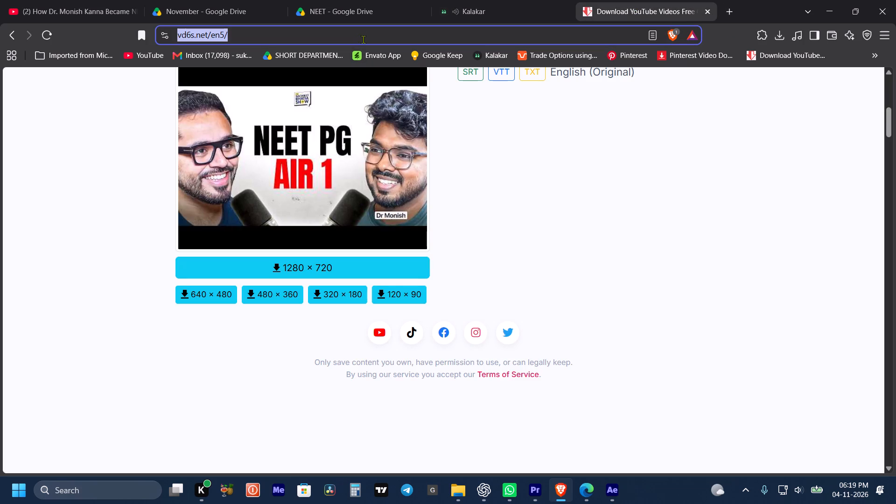
{"action": "type", "text": "area plaxes"}
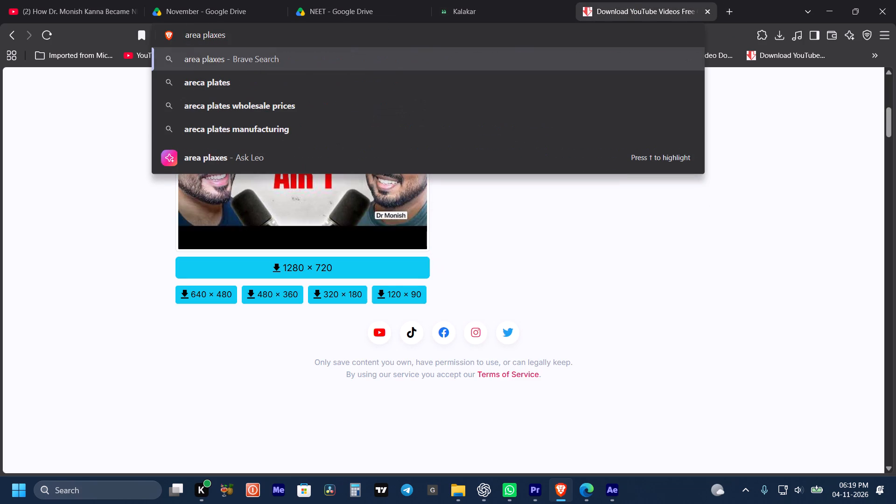
{"action": "key", "text": "space"}
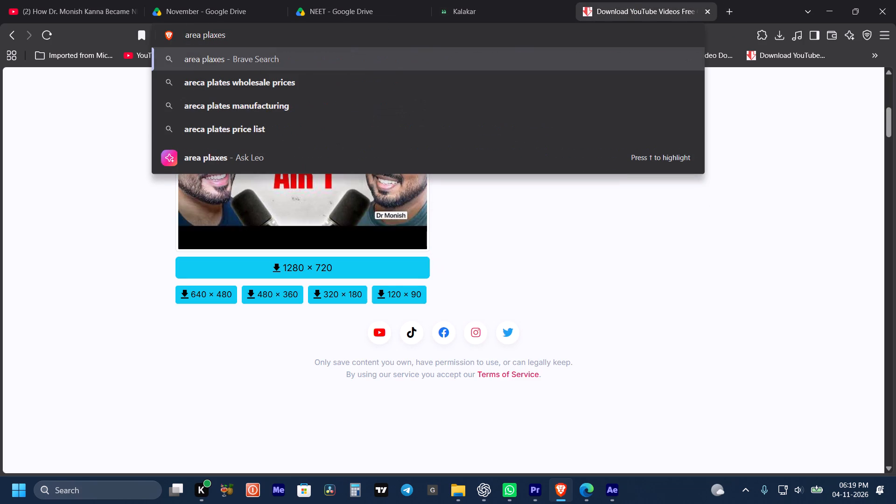
{"action": "type", "text": "jee cochi"}
{"action": "key", "text": "BackSpace"}
{"action": "key", "text": "BackSpace"}
{"action": "key", "text": "BackSpace"}
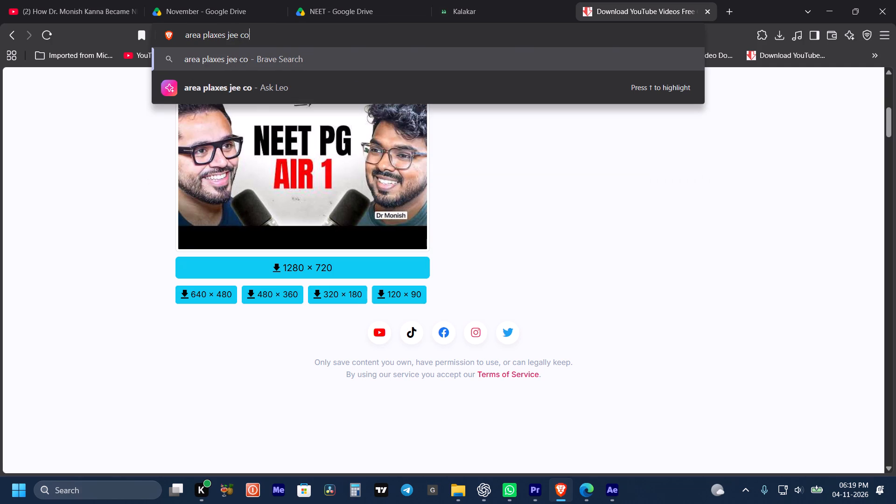
{"action": "type", "text": "ching platform"}
{"action": "key", "text": "Return"}
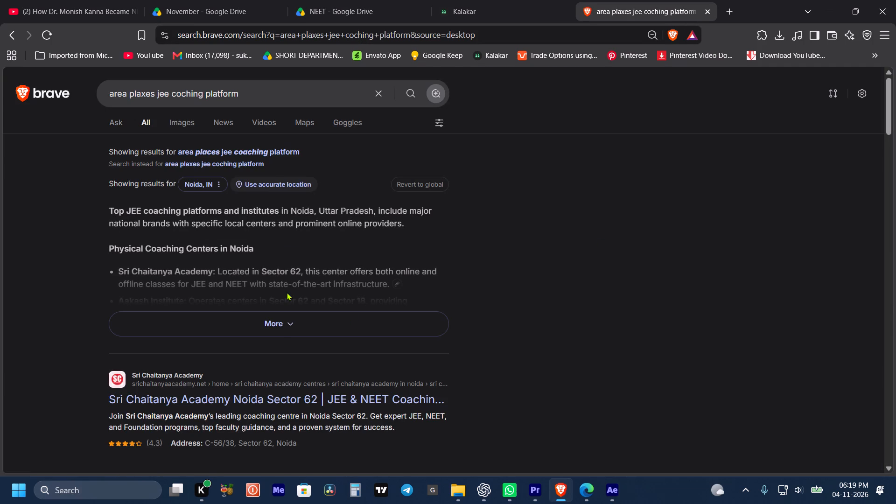
Expand the generated answer and look through it and the results for the coaching platform's correct name.
{"action": "left_click", "coordinate": [280, 328]}
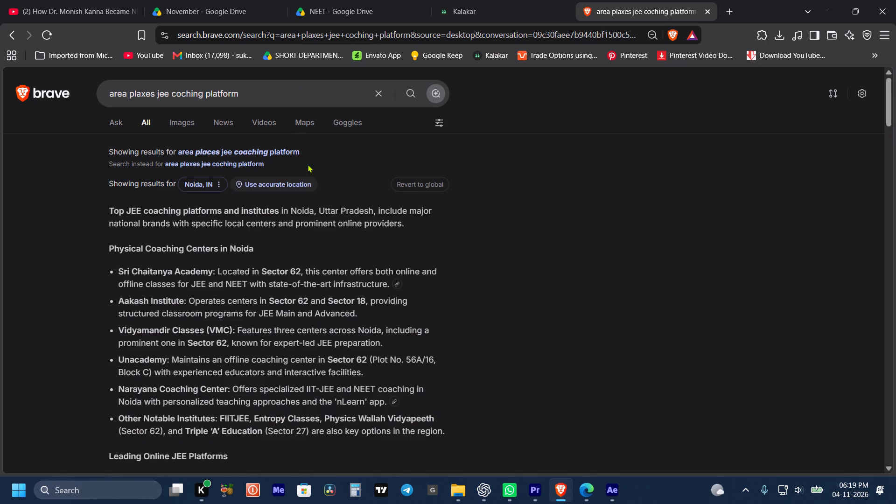
{"action": "scroll", "coordinate": [324, 293], "scroll_direction": "down", "scroll_amount": 2}
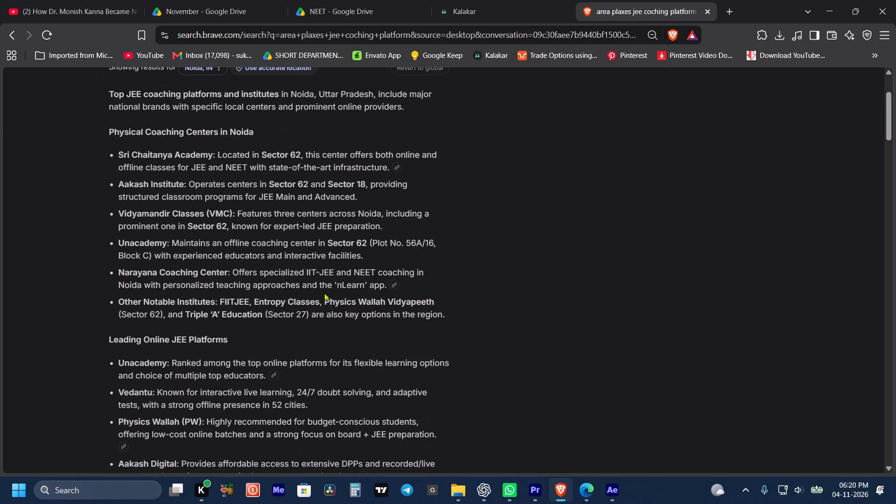
{"action": "scroll", "coordinate": [324, 293], "scroll_direction": "down", "scroll_amount": 2}
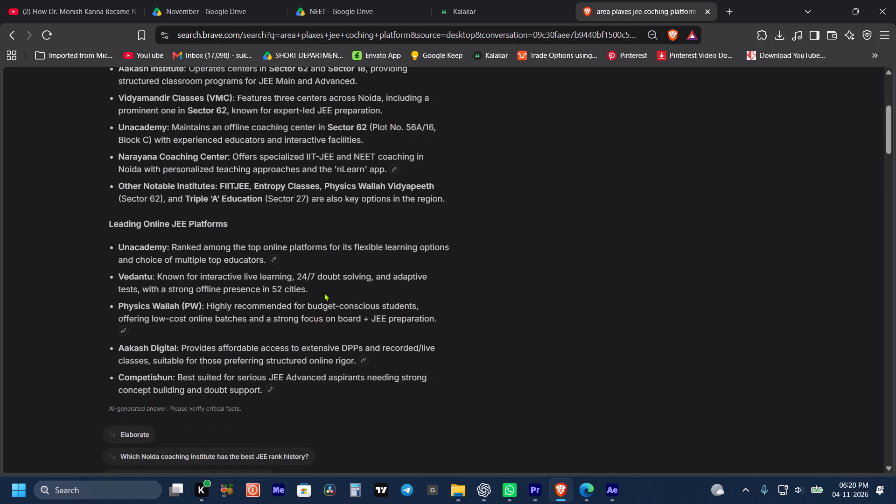
{"action": "scroll", "coordinate": [324, 293], "scroll_direction": "down", "scroll_amount": 6}
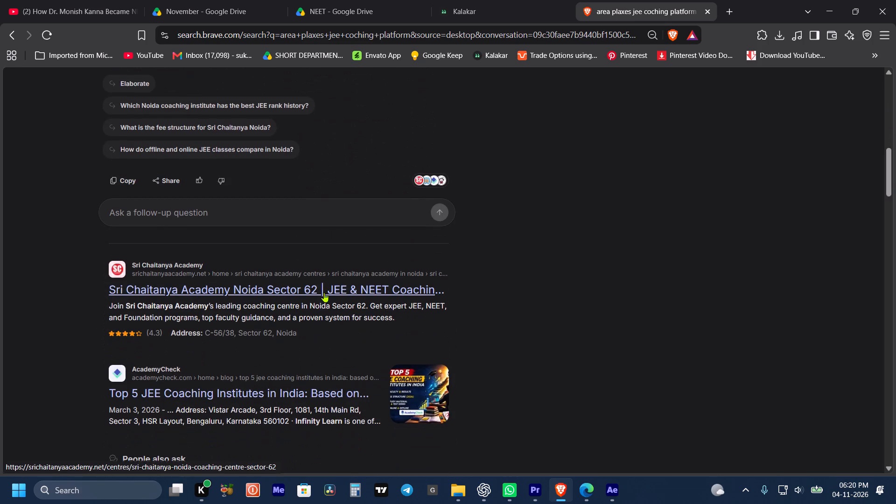
{"action": "scroll", "coordinate": [324, 293], "scroll_direction": "up", "scroll_amount": 8}
{"action": "scroll", "coordinate": [215, 190], "scroll_direction": "up", "scroll_amount": 2}
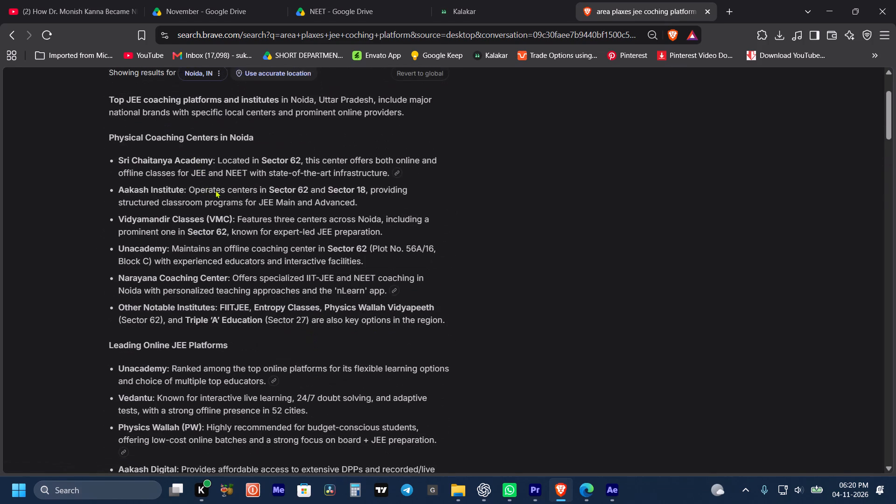
{"action": "scroll", "coordinate": [215, 190], "scroll_direction": "up", "scroll_amount": 6}
Add "online" to the end of the coaching platform query and search again.
{"action": "left_click", "coordinate": [262, 95]}
{"action": "key", "text": "space"}
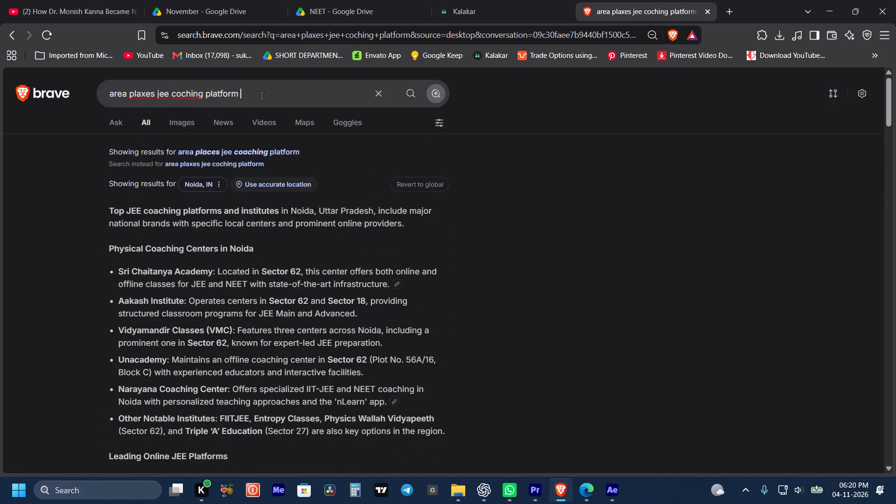
{"action": "type", "text": "online"}
{"action": "key", "text": "Return"}
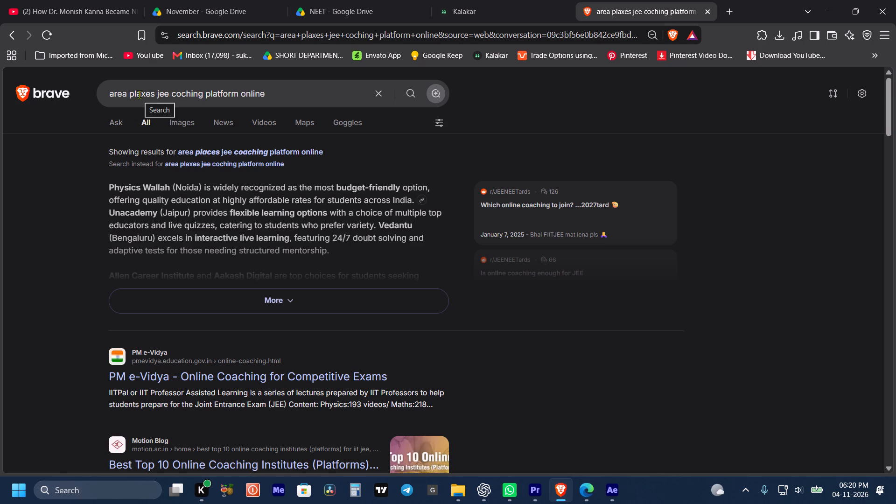
Replace the whole search query with "ad plaxes".
{"action": "left_click_drag", "start_coordinate": [287, 92], "coordinate": [0, 86]}
{"action": "type", "text": "ad plaxes"}
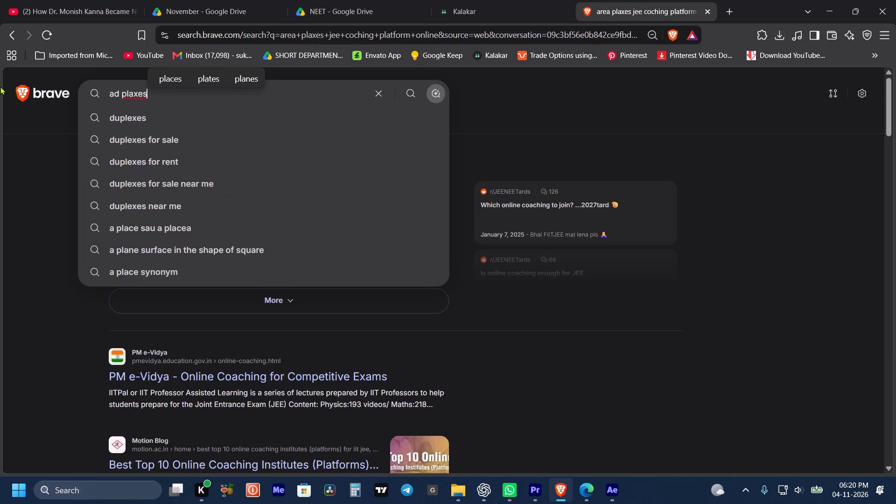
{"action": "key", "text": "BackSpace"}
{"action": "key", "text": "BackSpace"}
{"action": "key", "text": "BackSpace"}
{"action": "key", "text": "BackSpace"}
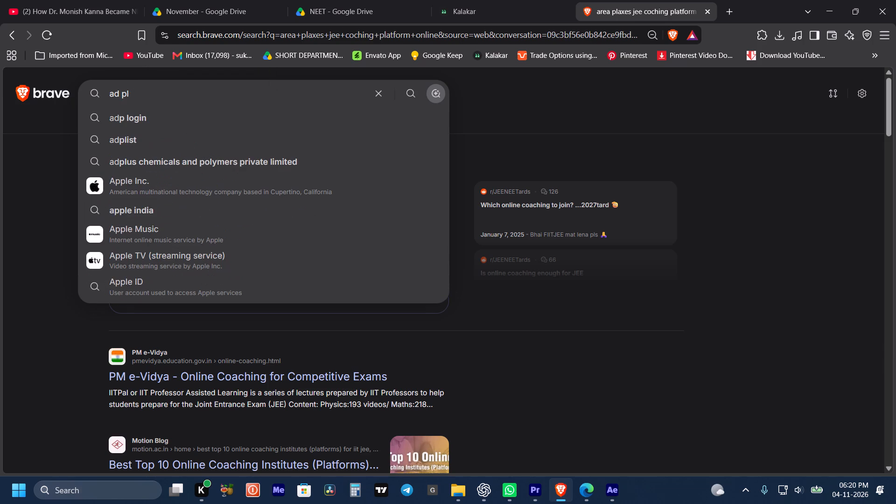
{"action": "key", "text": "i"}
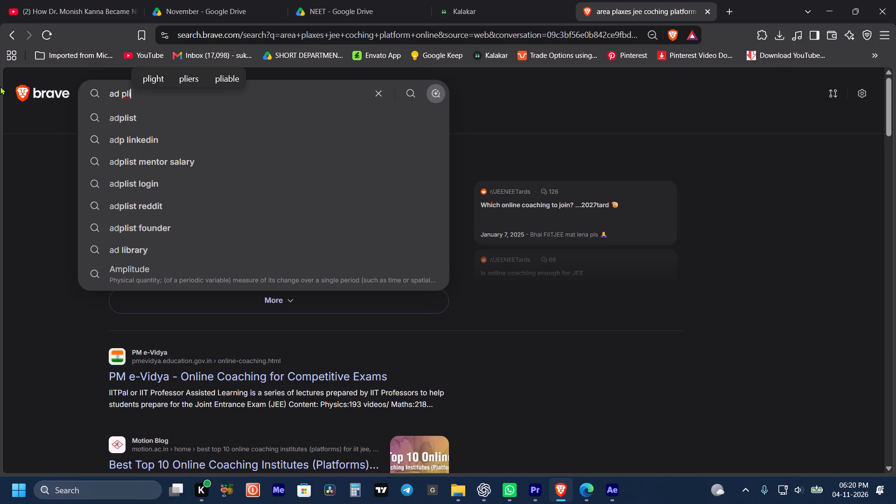
Replace the query with "air 1 neet pg coching monish" and search the web for it.
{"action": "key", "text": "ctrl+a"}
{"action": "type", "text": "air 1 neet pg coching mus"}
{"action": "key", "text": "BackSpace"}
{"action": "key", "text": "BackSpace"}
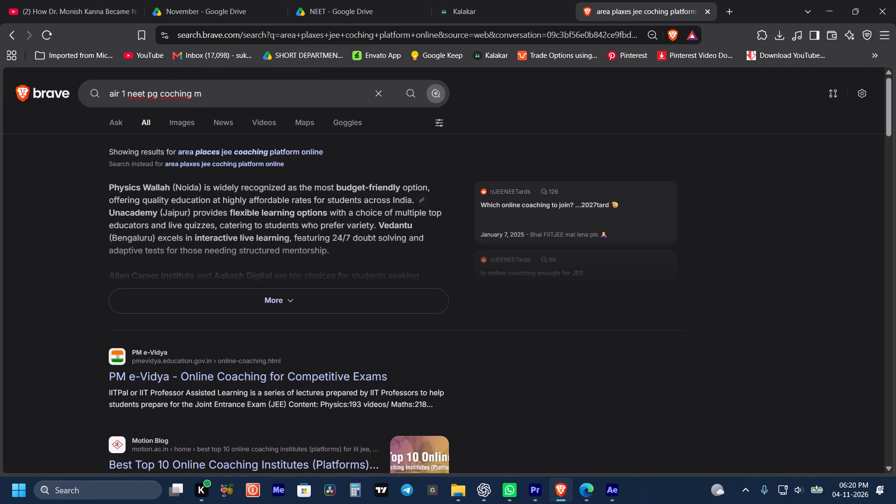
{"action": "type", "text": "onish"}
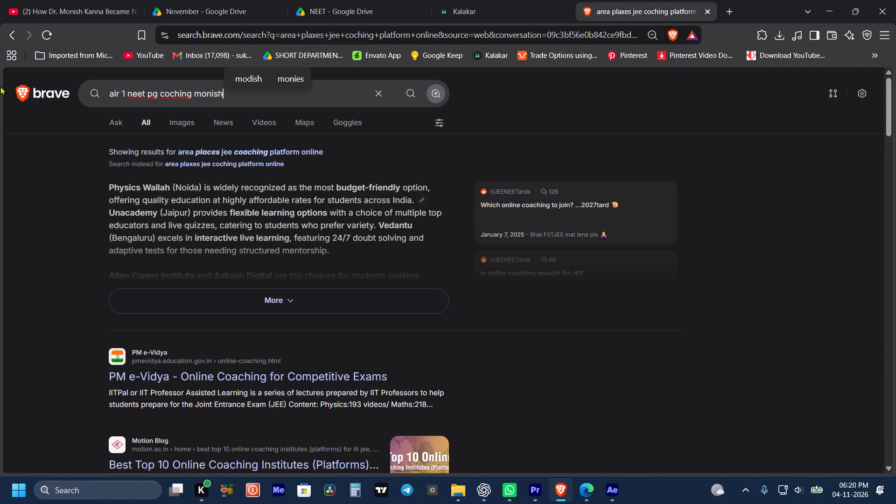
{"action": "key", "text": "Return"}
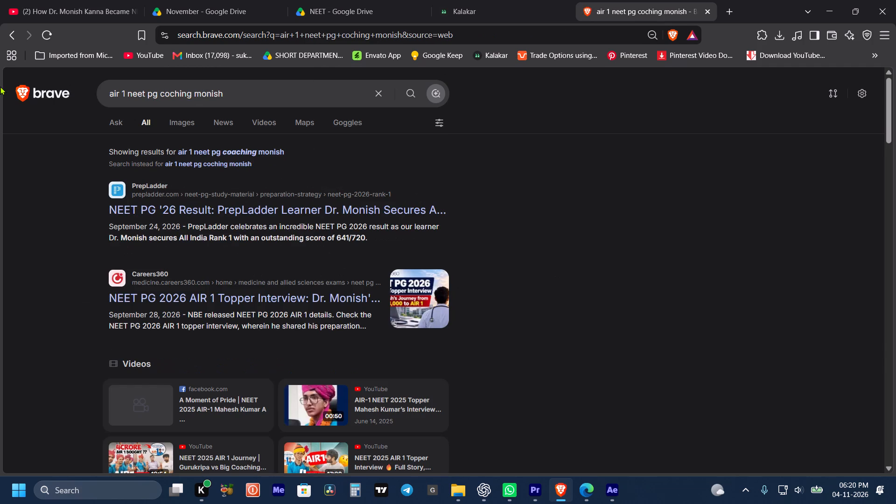
Look through the NEET PG AIR 1 search results and video thumbnails for the coaching platform's correct name.
{"action": "scroll", "coordinate": [0, 86], "scroll_direction": "down", "scroll_amount": 1}
{"action": "scroll", "coordinate": [245, 173], "scroll_direction": "down", "scroll_amount": 1}
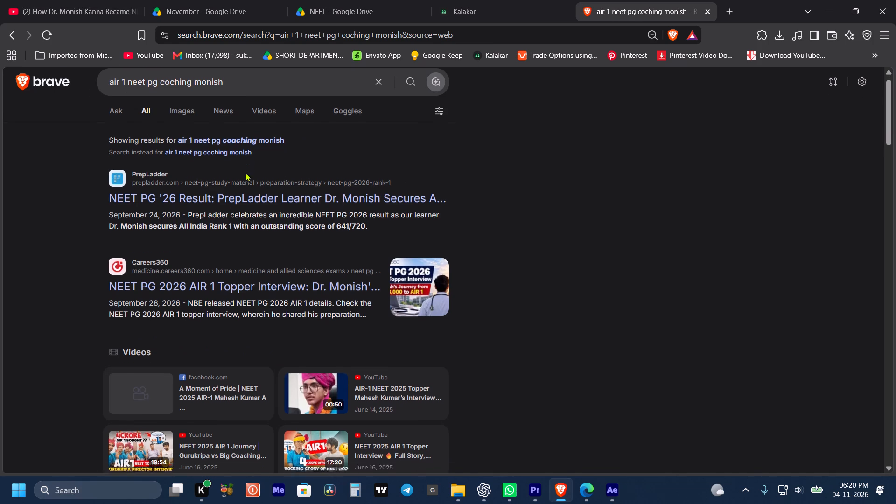
{"action": "scroll", "coordinate": [245, 173], "scroll_direction": "down", "scroll_amount": 1}
{"action": "scroll", "coordinate": [238, 226], "scroll_direction": "down", "scroll_amount": 3}
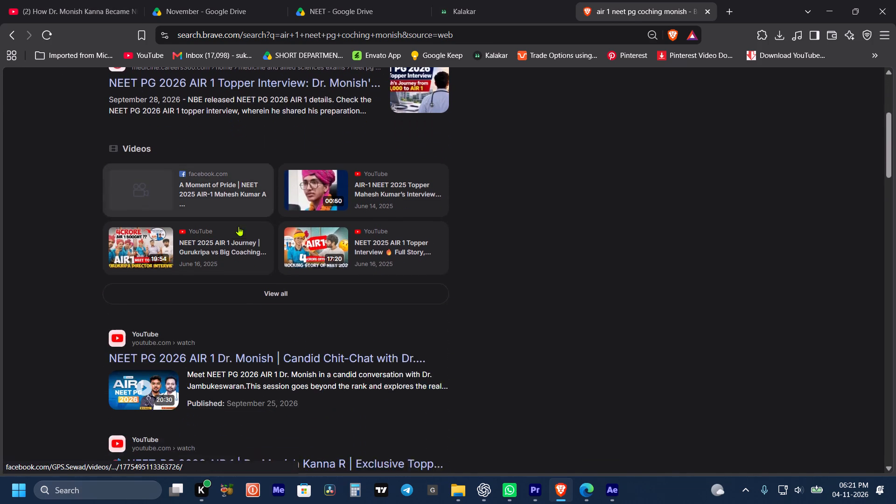
{"action": "scroll", "coordinate": [238, 226], "scroll_direction": "down", "scroll_amount": 3}
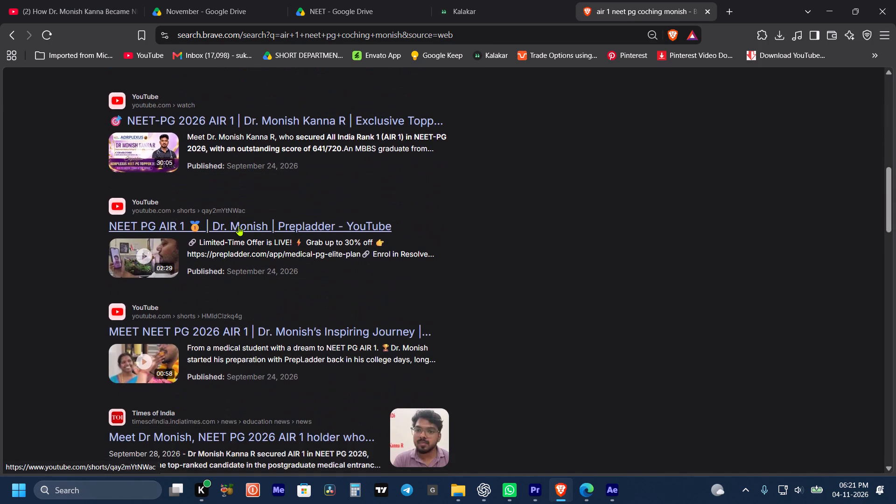
Look through the search results about the NEET PG AIR 1 topper for the coaching platform's name.
{"action": "scroll", "coordinate": [238, 226], "scroll_direction": "down", "scroll_amount": 4}
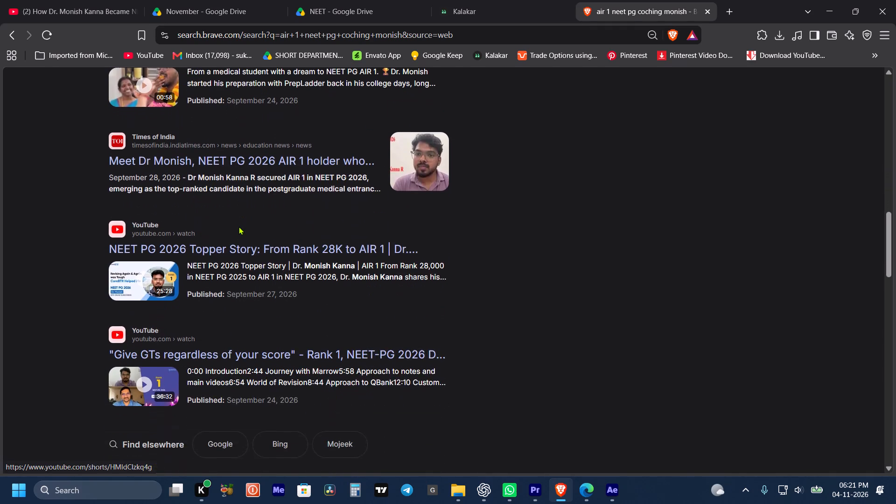
{"action": "scroll", "coordinate": [238, 226], "scroll_direction": "down", "scroll_amount": 4}
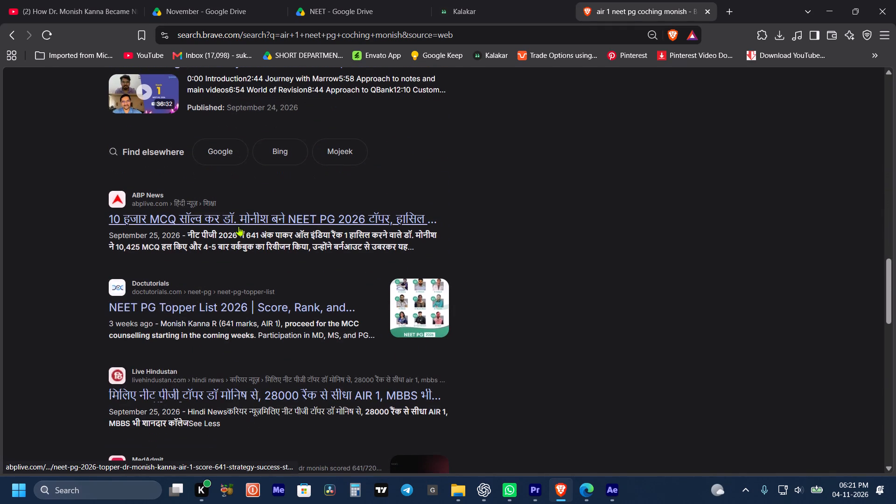
{"action": "scroll", "coordinate": [238, 226], "scroll_direction": "down", "scroll_amount": 1}
{"action": "scroll", "coordinate": [257, 131], "scroll_direction": "up", "scroll_amount": 3}
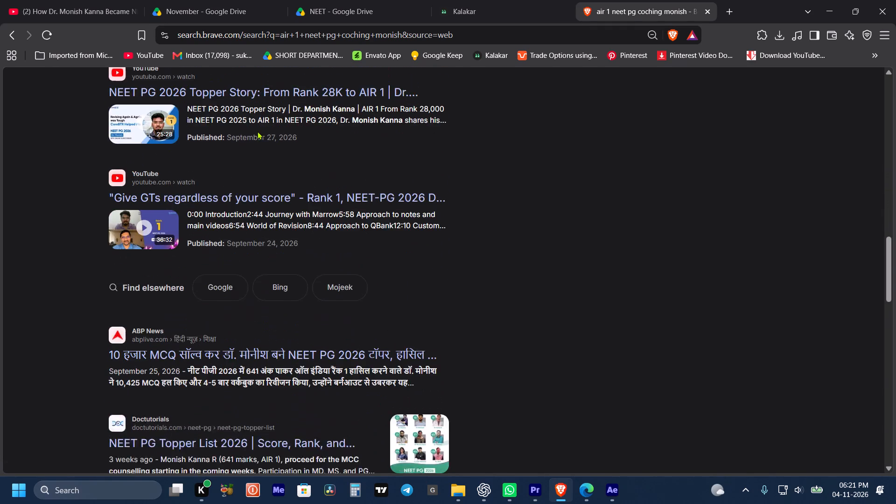
{"action": "scroll", "coordinate": [257, 131], "scroll_direction": "up", "scroll_amount": 10}
Add "which" to the end of the topper's coaching query and search again.
{"action": "left_click", "coordinate": [242, 91]}
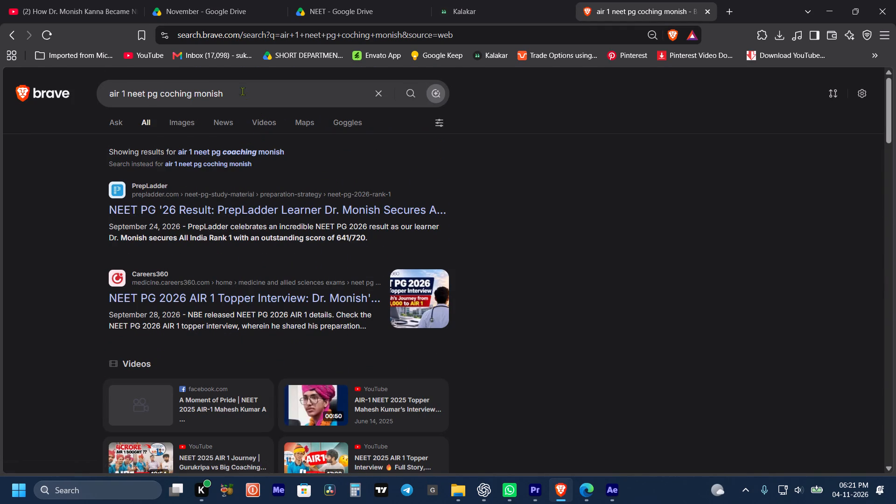
{"action": "key", "text": "space"}
{"action": "type", "text": "which"}
{"action": "key", "text": "space"}
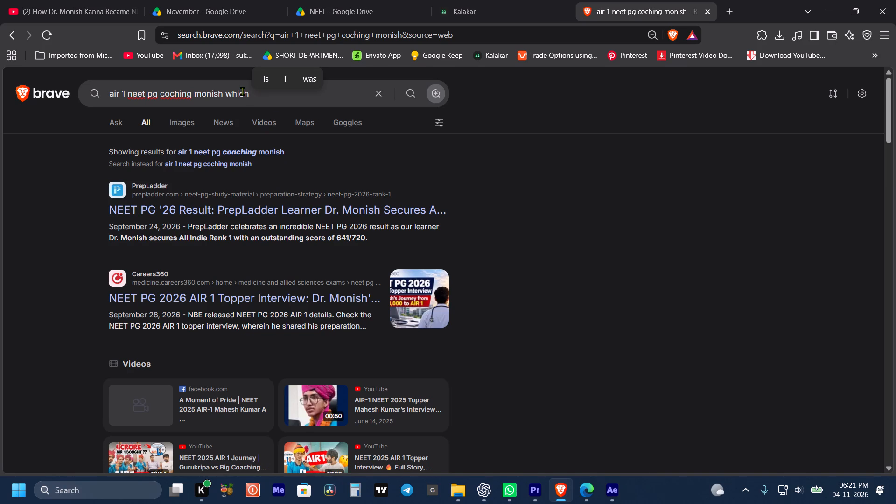
{"action": "key", "text": "Return"}
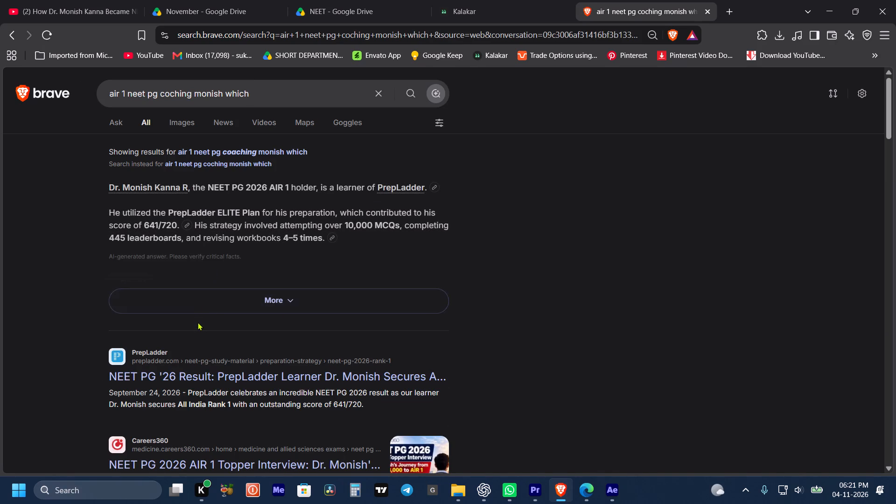
Expand the generated answer about the NEET PG AIR 1 topper and check it for the coaching platform's name.
{"action": "left_click", "coordinate": [225, 307]}
{"action": "scroll", "coordinate": [262, 273], "scroll_direction": "down", "scroll_amount": 2}
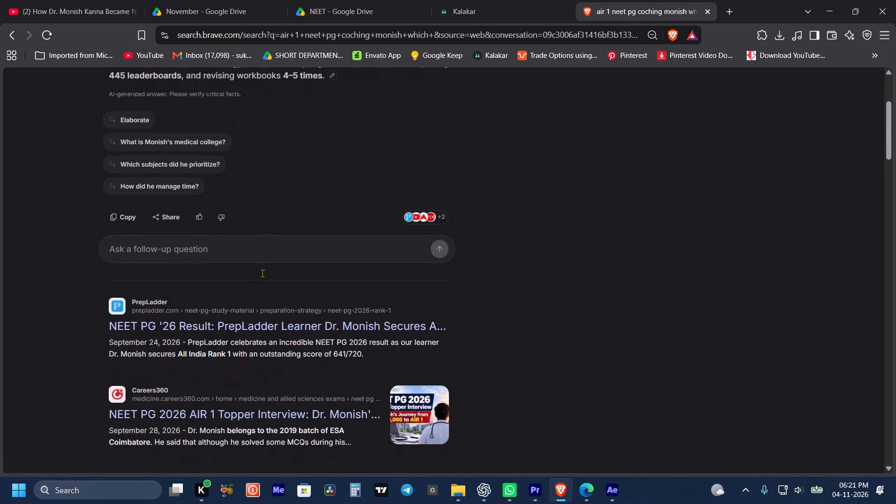
{"action": "scroll", "coordinate": [307, 198], "scroll_direction": "up", "scroll_amount": 6}
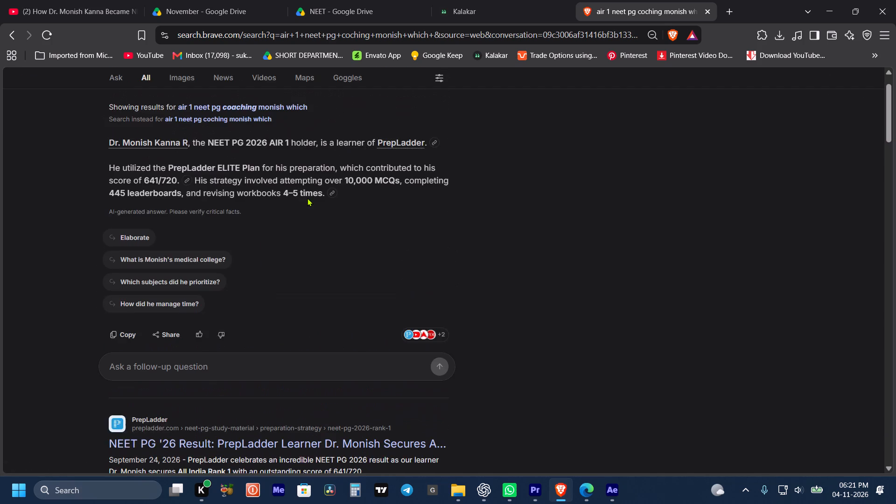
Add "offline institi" to the end of the topper's coaching query, search again and complete the bot verification.
{"action": "left_click", "coordinate": [313, 95]}
{"action": "type", "text": "offline institi"}
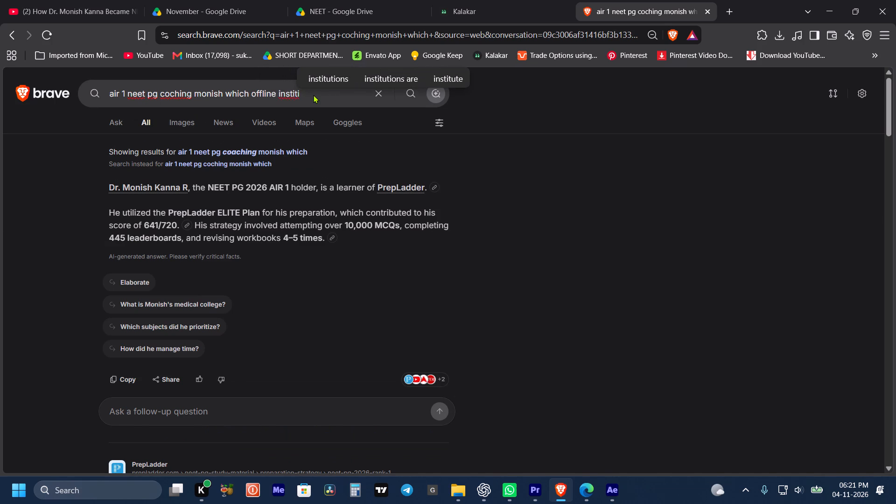
{"action": "key", "text": "Return"}
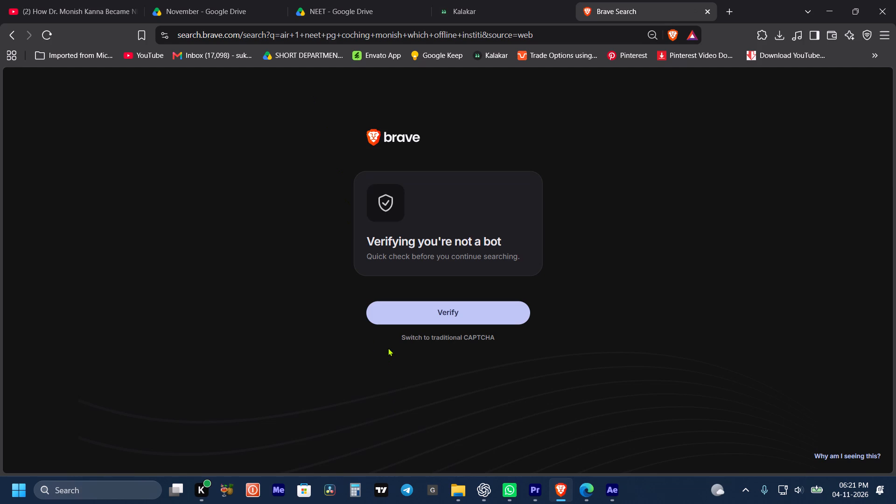
{"action": "left_click", "coordinate": [409, 320]}
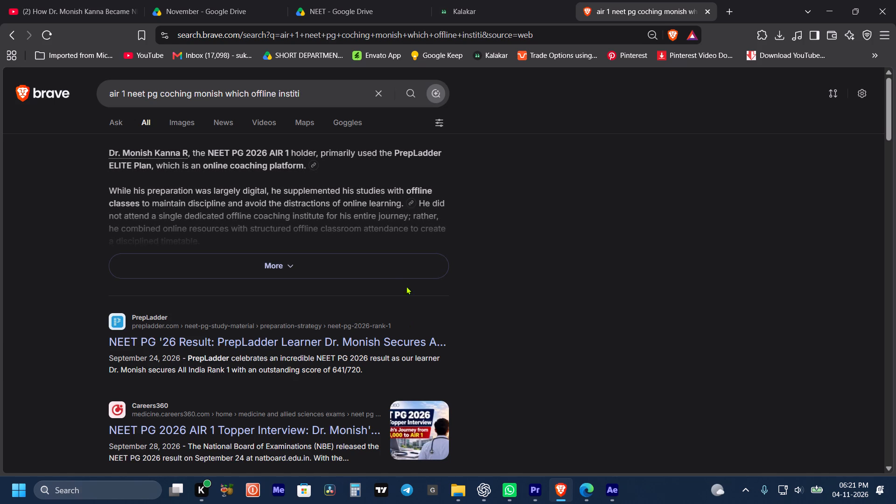
Expand the generated answer about the NEET PG AIR 1 topper and check it and the results below for the offline institute's name.
{"action": "left_click", "coordinate": [385, 261]}
{"action": "scroll", "coordinate": [346, 269], "scroll_direction": "down", "scroll_amount": 1}
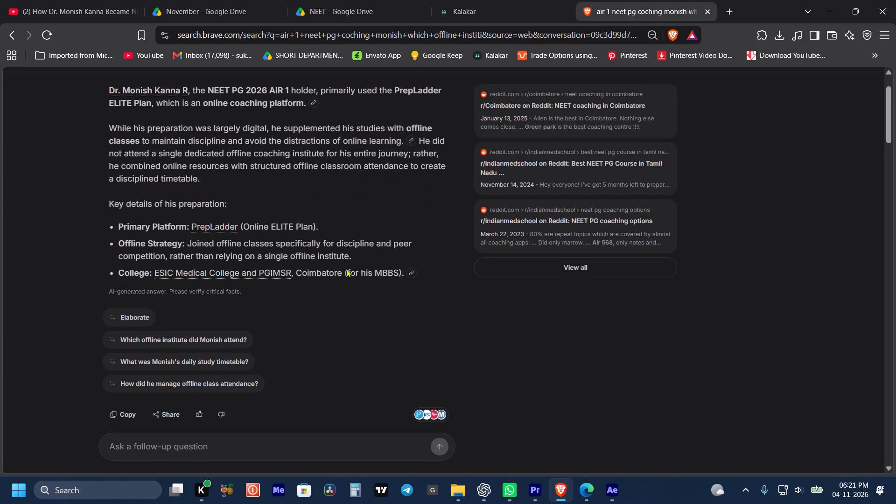
{"action": "scroll", "coordinate": [346, 269], "scroll_direction": "down", "scroll_amount": 4}
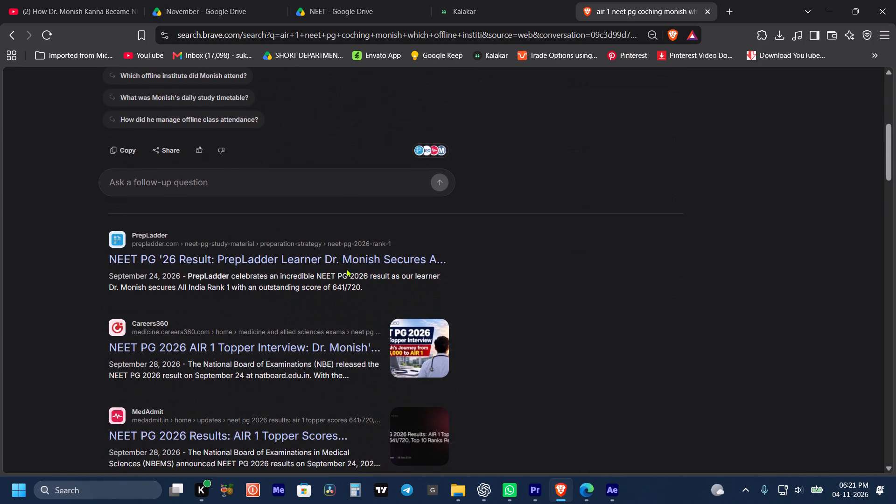
{"action": "scroll", "coordinate": [346, 269], "scroll_direction": "down", "scroll_amount": 2}
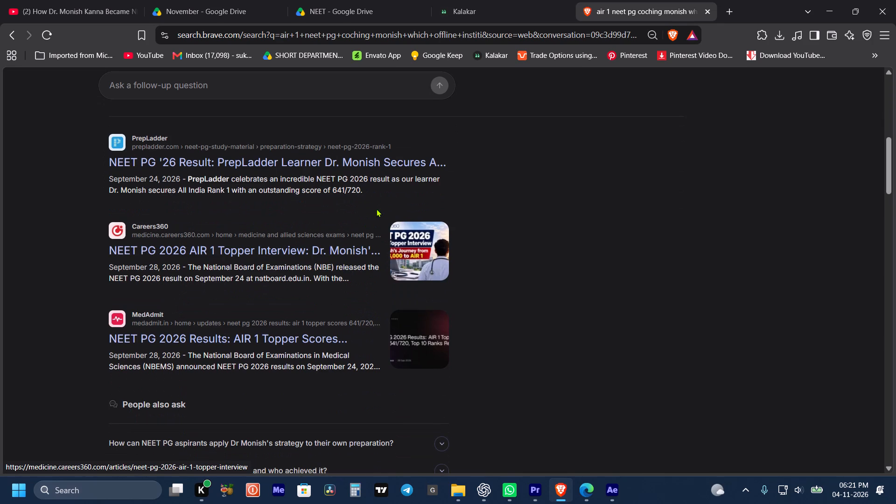
{"action": "scroll", "coordinate": [361, 214], "scroll_direction": "up", "scroll_amount": 5}
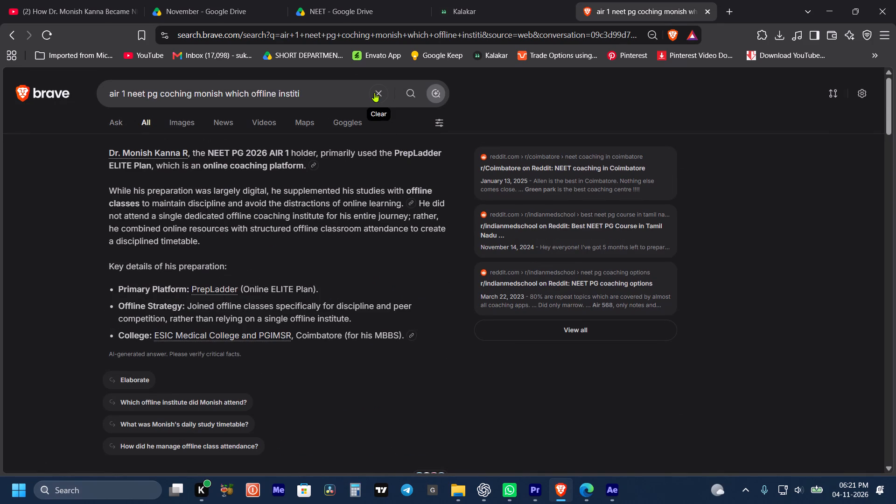
Clear the topper's coaching query from the search box.
{"action": "left_click", "coordinate": [374, 92]}
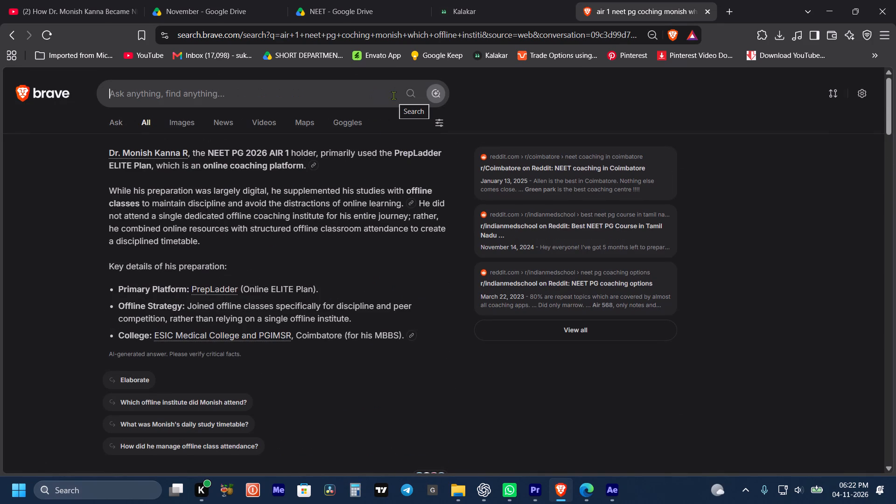
Switch to Microsoft Edge and open a new tab ready for entering a web search.
{"action": "left_click", "coordinate": [578, 480]}
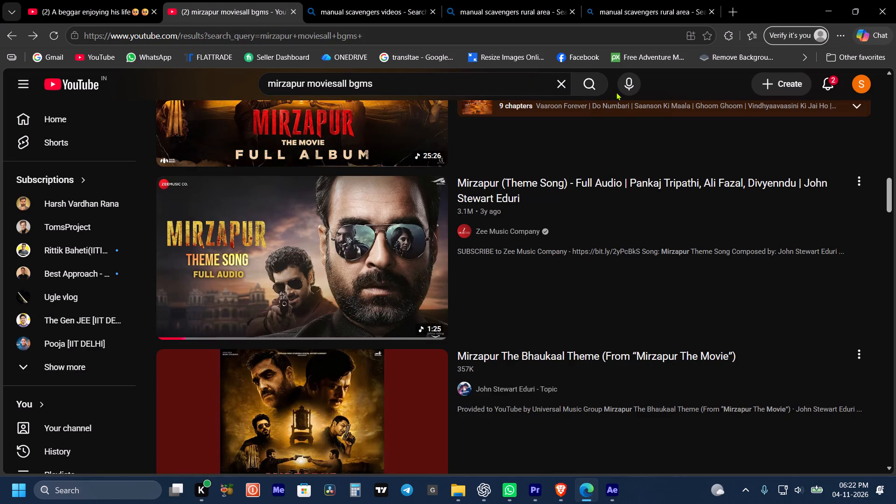
{"action": "left_click", "coordinate": [562, 82]}
{"action": "left_click", "coordinate": [645, 0]}
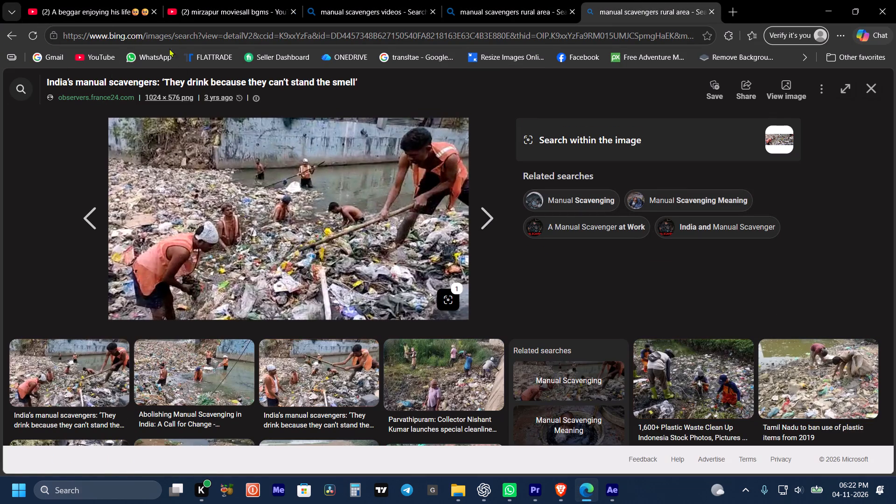
{"action": "left_click", "coordinate": [735, 8]}
{"action": "left_click", "coordinate": [375, 143]}
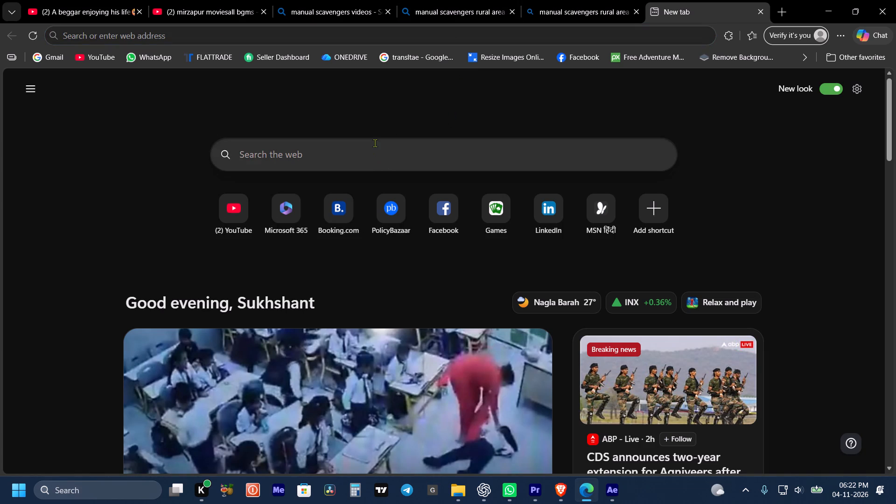
{"action": "left_click", "coordinate": [345, 159]}
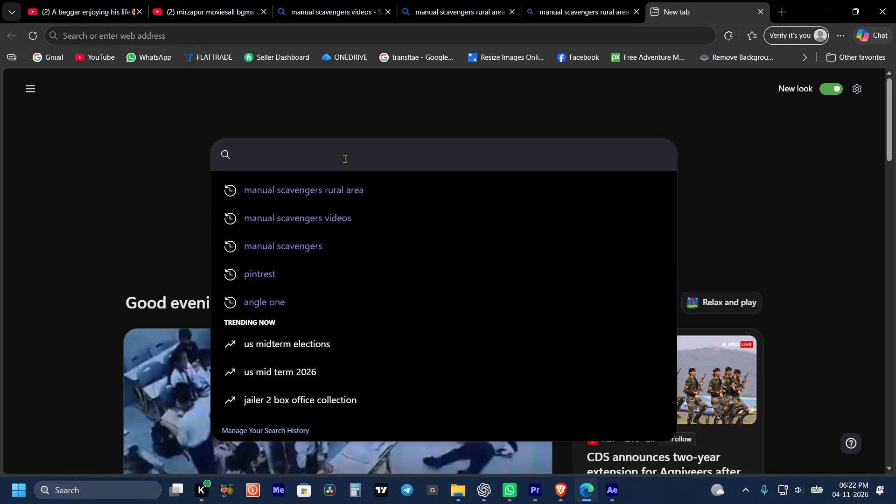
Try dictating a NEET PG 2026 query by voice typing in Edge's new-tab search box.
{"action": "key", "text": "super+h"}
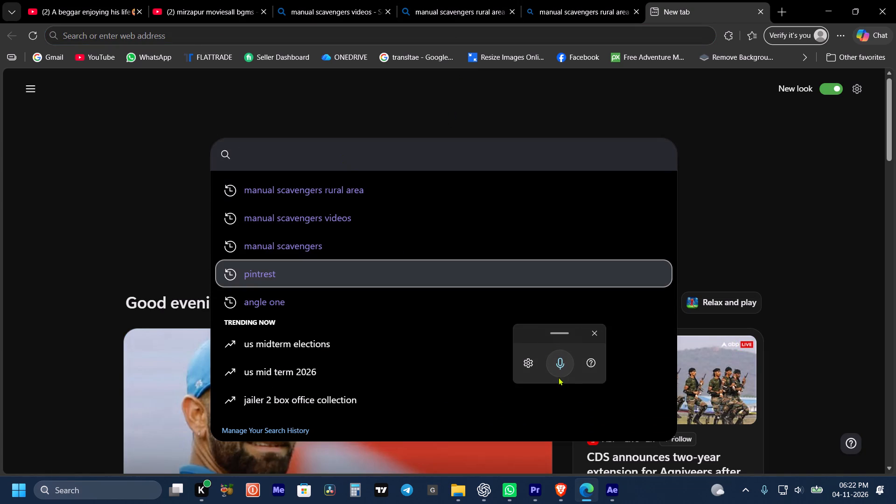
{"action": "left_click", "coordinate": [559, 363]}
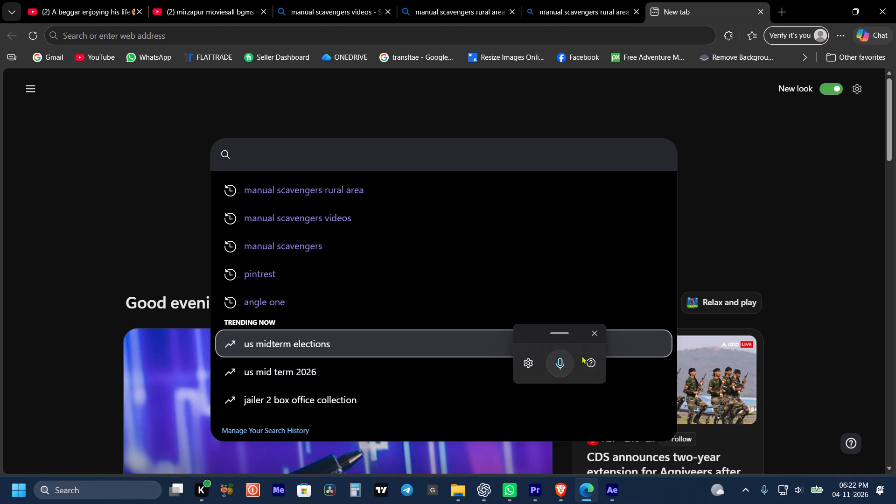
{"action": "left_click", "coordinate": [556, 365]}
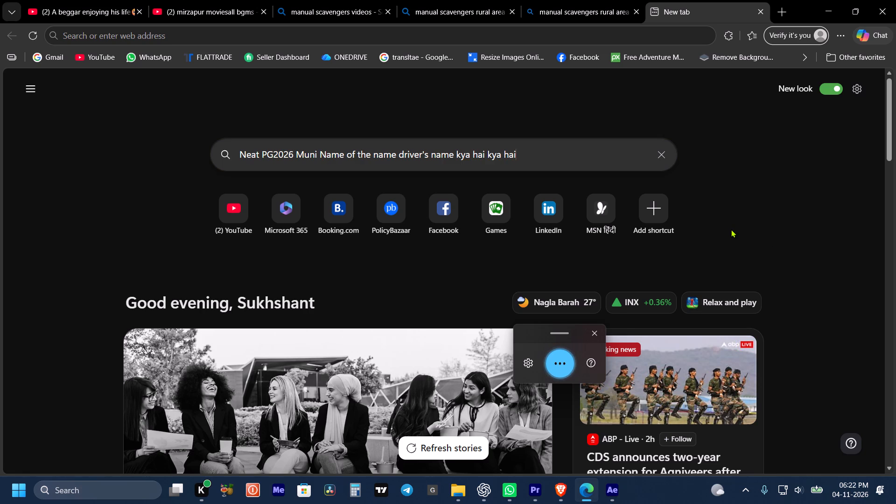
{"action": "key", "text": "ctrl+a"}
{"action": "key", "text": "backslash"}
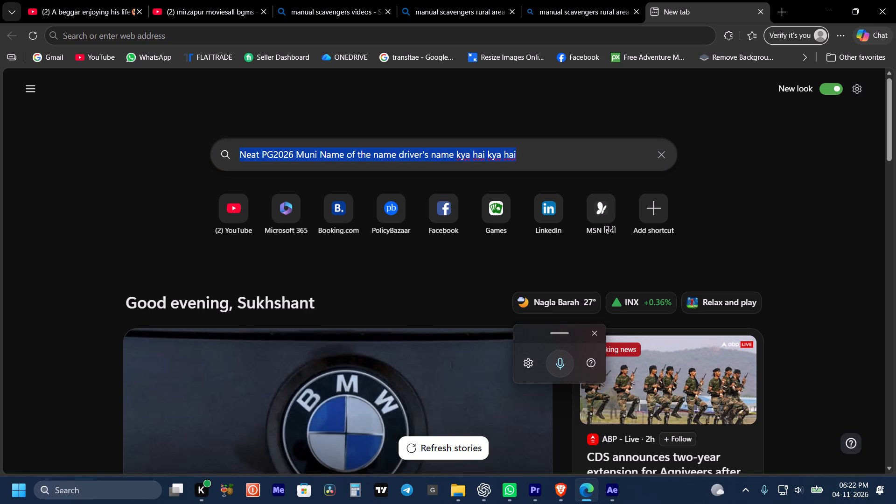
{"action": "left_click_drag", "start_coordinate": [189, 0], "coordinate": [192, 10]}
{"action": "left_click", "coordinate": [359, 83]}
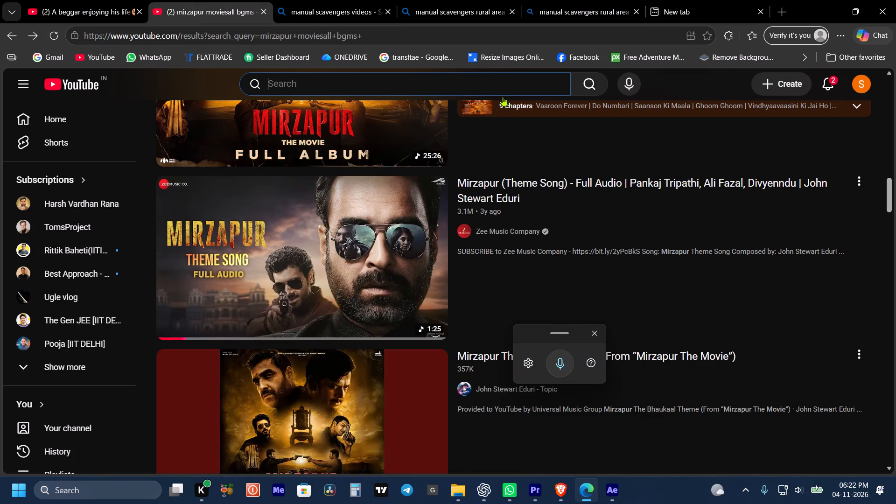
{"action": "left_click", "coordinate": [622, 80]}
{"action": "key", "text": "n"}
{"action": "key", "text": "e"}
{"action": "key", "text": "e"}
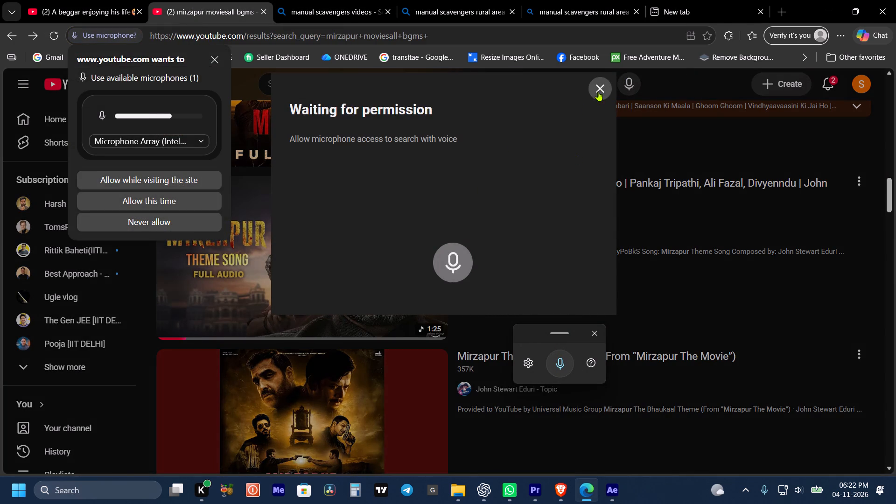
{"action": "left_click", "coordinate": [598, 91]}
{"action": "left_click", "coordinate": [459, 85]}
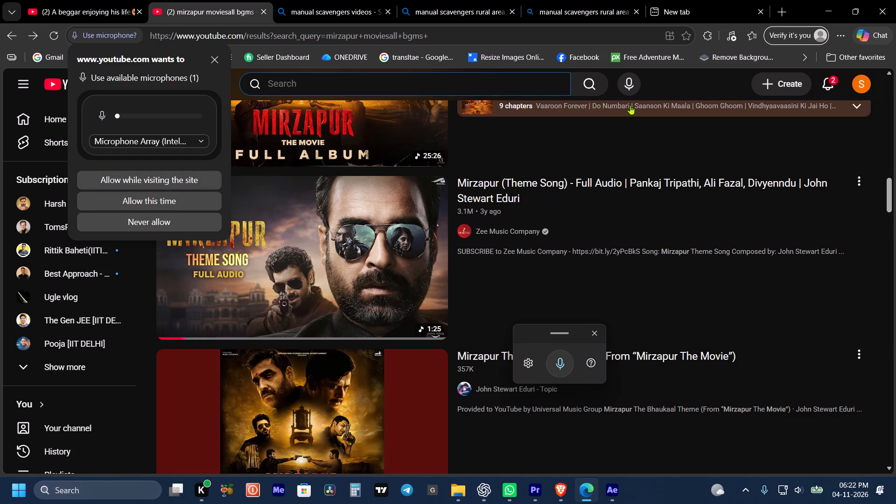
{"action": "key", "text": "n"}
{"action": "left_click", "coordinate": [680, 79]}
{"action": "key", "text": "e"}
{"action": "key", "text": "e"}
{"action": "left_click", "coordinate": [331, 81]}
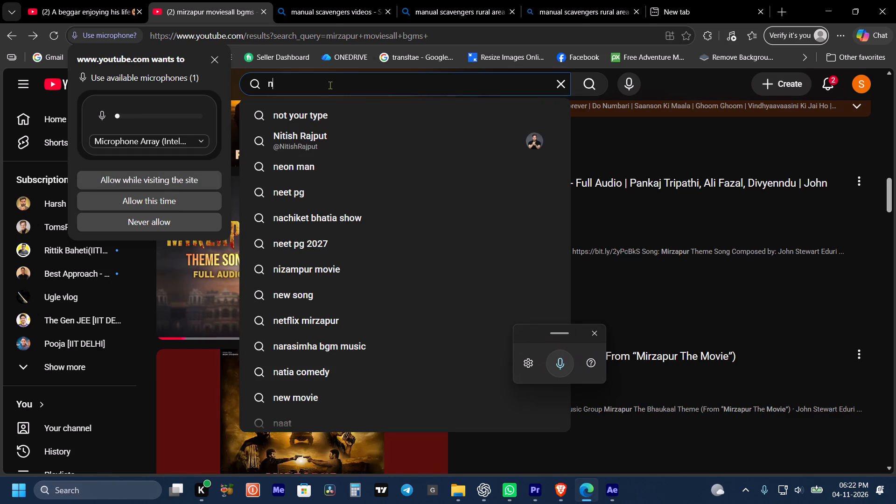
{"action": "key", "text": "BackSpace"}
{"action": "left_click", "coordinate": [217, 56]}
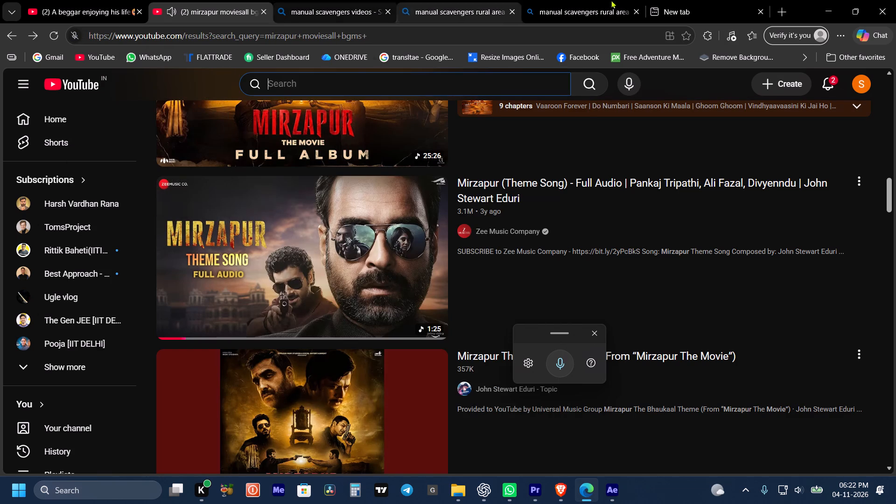
Clear the new-tab search box and search for "neet pg monish offline coaching".
{"action": "left_click_drag", "start_coordinate": [684, 0], "coordinate": [679, 0]}
{"action": "left_click", "coordinate": [379, 142]}
{"action": "left_click", "coordinate": [378, 159]}
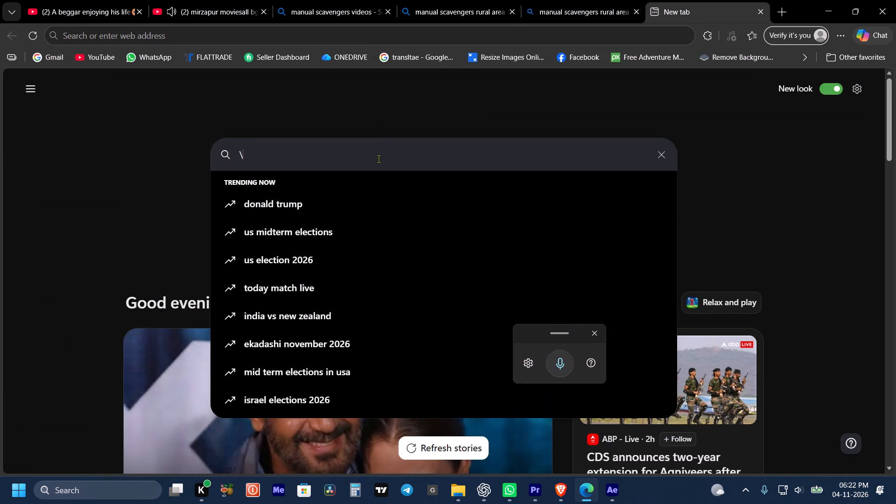
{"action": "key", "text": "BackSpace"}
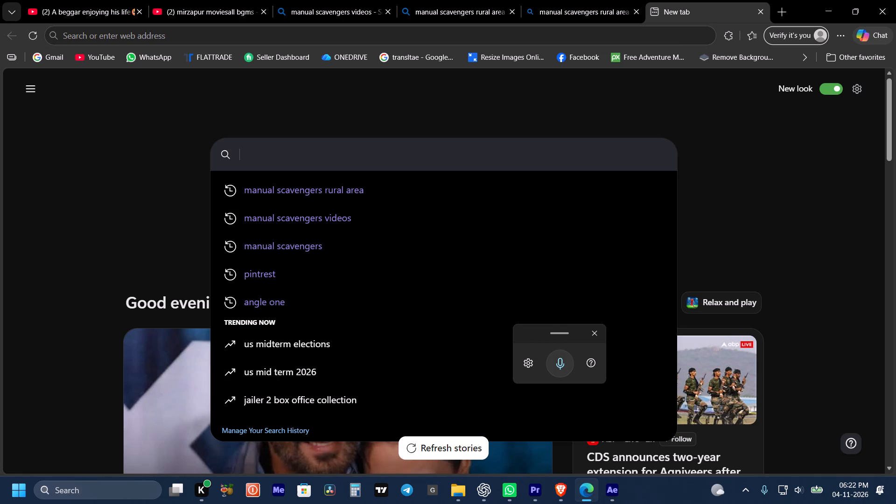
{"action": "type", "text": "neet p"}
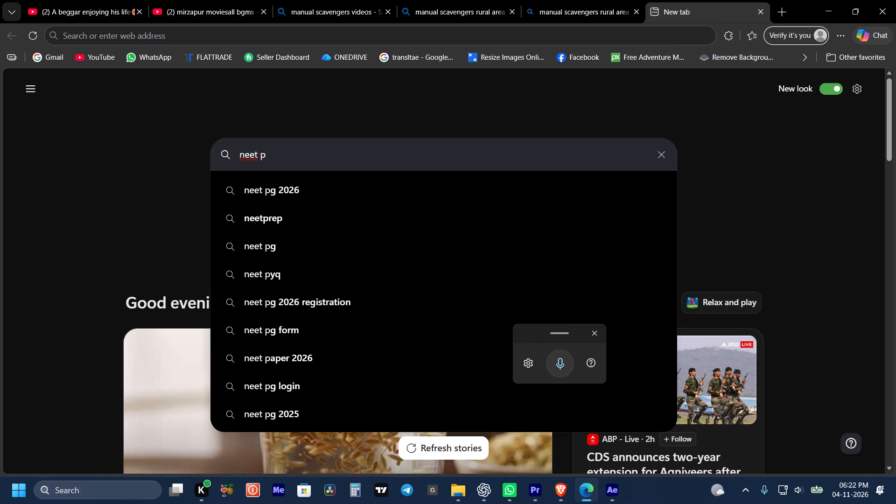
{"action": "key", "text": "g"}
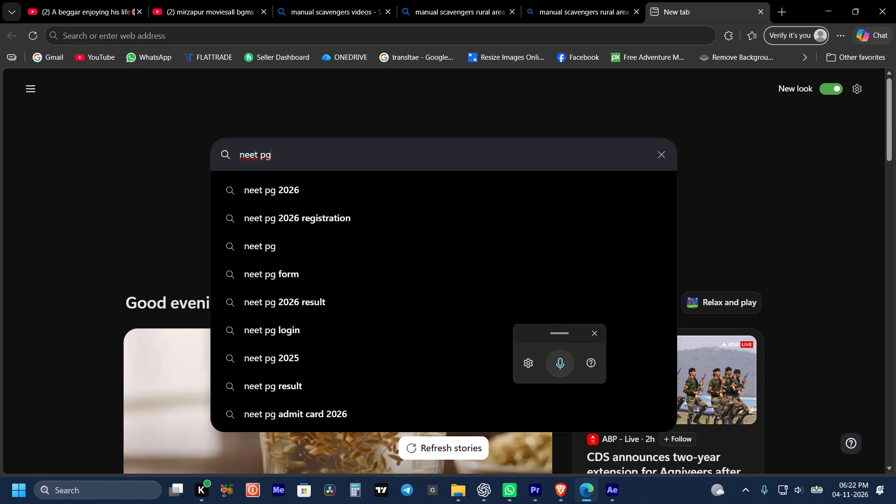
{"action": "key", "text": "space"}
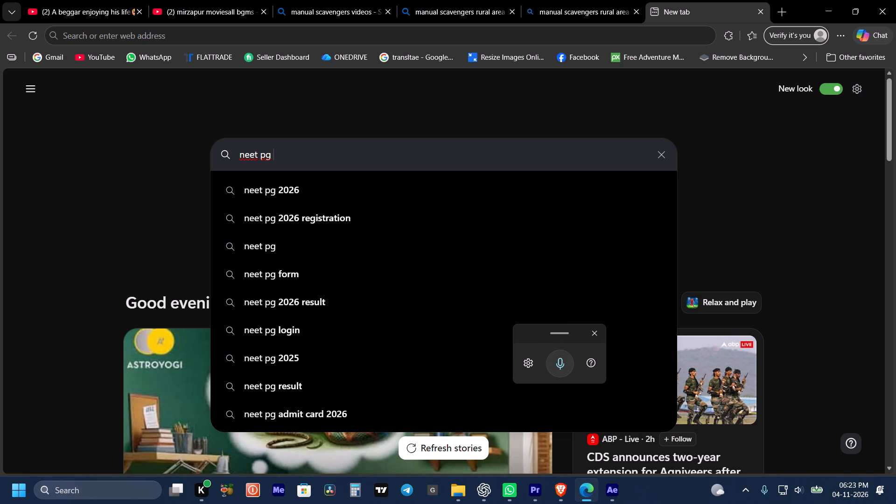
{"action": "type", "text": "monish"}
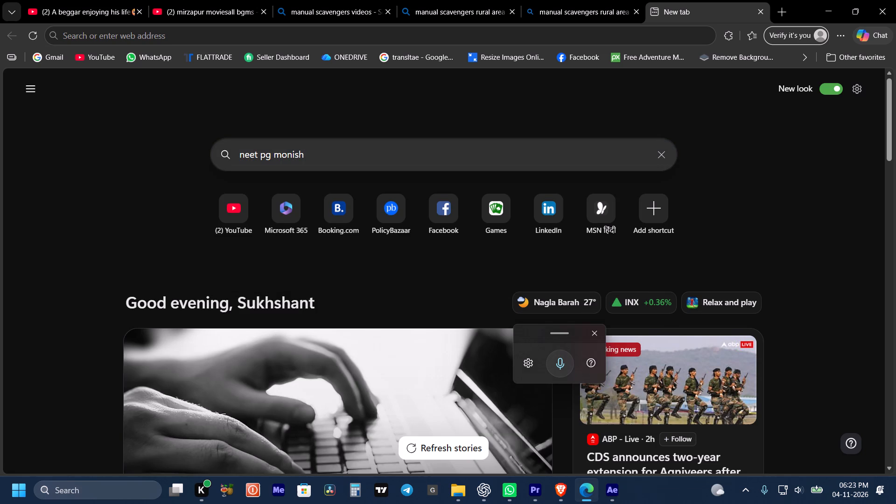
{"action": "key", "text": "space"}
{"action": "type", "text": "offline coa"}
{"action": "type", "text": "ching"}
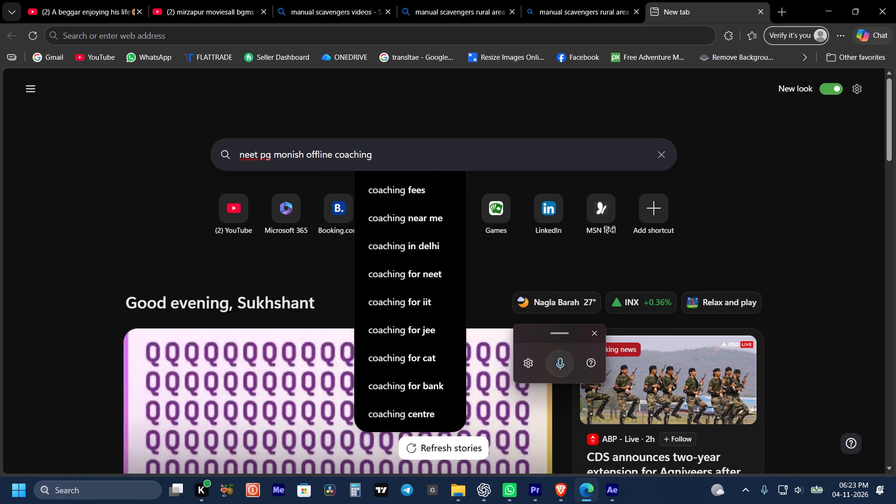
{"action": "key", "text": "Return"}
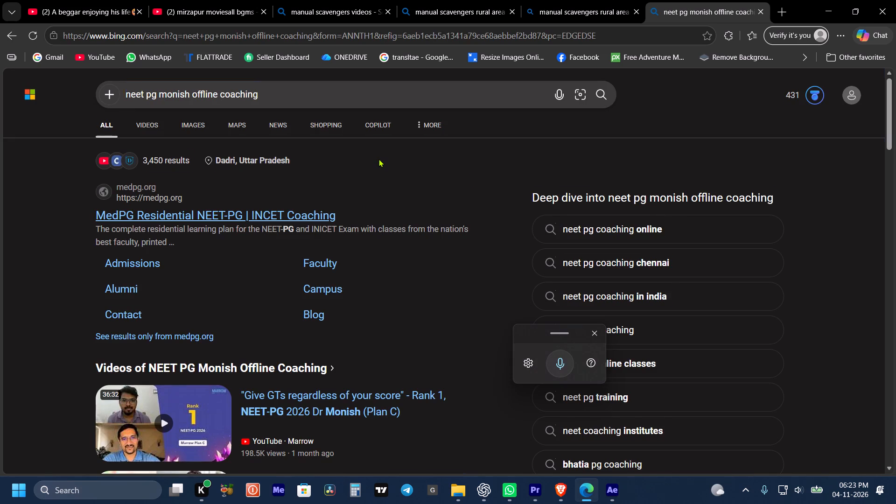
Copy the whole query "neet pg monish offline coaching" and switch to the open YouTube page.
{"action": "key", "text": "ctrl+a"}
{"action": "left_click", "coordinate": [336, 83]}
{"action": "left_click_drag", "start_coordinate": [325, 91], "coordinate": [301, 97]}
{"action": "left_click", "coordinate": [301, 97]}
{"action": "left_click", "coordinate": [298, 92]}
{"action": "left_click_drag", "start_coordinate": [296, 92], "coordinate": [76, 95]}
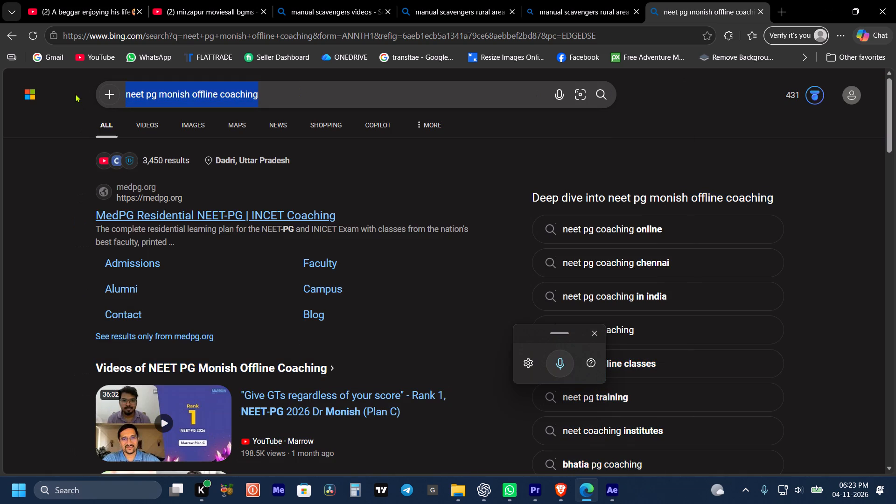
{"action": "key", "text": "ctrl+c"}
{"action": "left_click", "coordinate": [164, 0]}
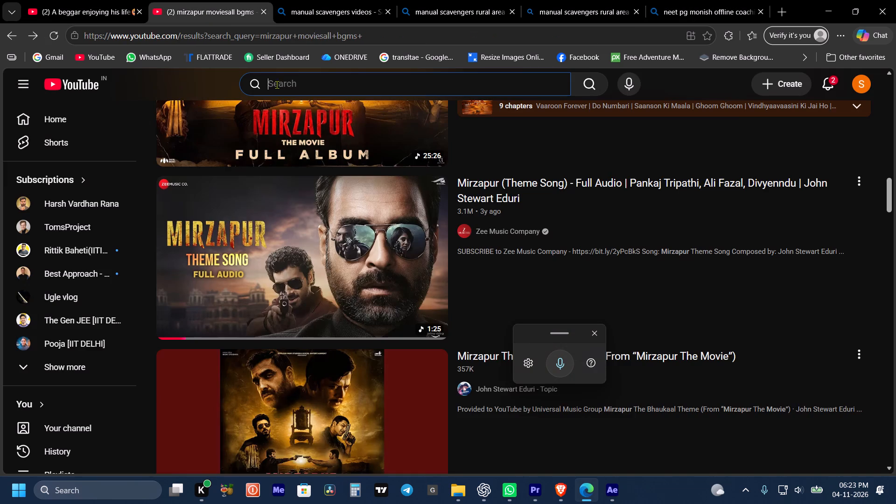
Search YouTube for the copied query "neet pg monish offline coaching".
{"action": "left_click", "coordinate": [296, 88]}
{"action": "key", "text": "ctrl+v"}
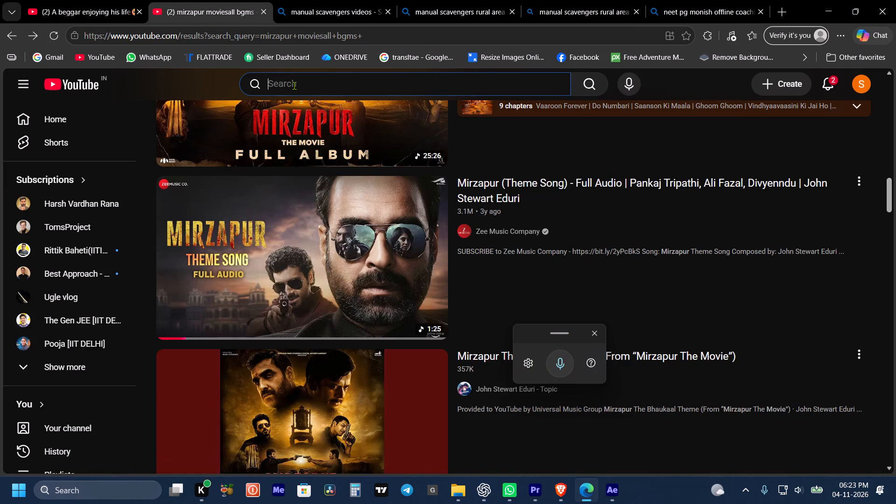
{"action": "key", "text": "Return"}
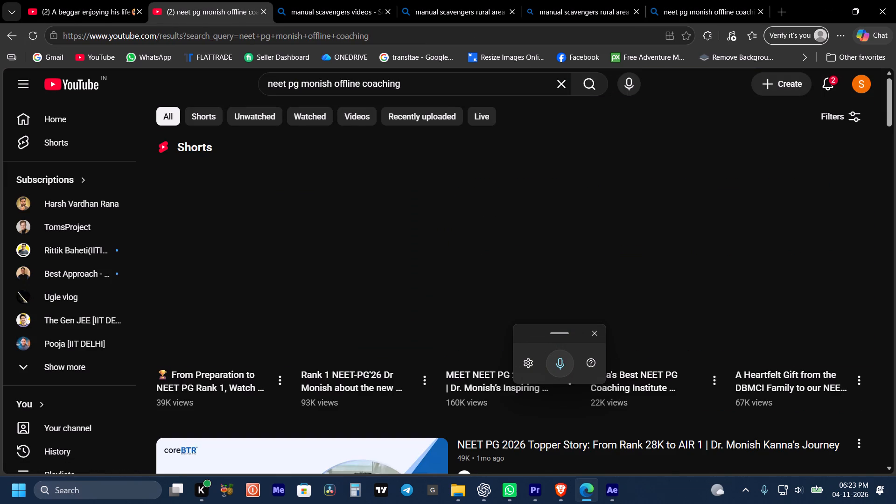
Look through the YouTube results for videos linking the NEET PG 2026 AIR 1 topper to a coaching institute.
{"action": "scroll", "coordinate": [294, 85], "scroll_direction": "down", "scroll_amount": 2}
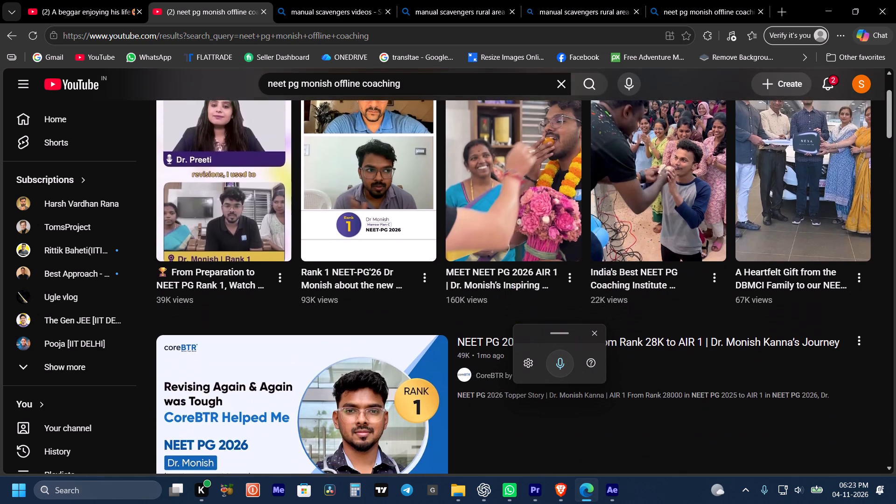
{"action": "scroll", "coordinate": [294, 85], "scroll_direction": "down", "scroll_amount": 2}
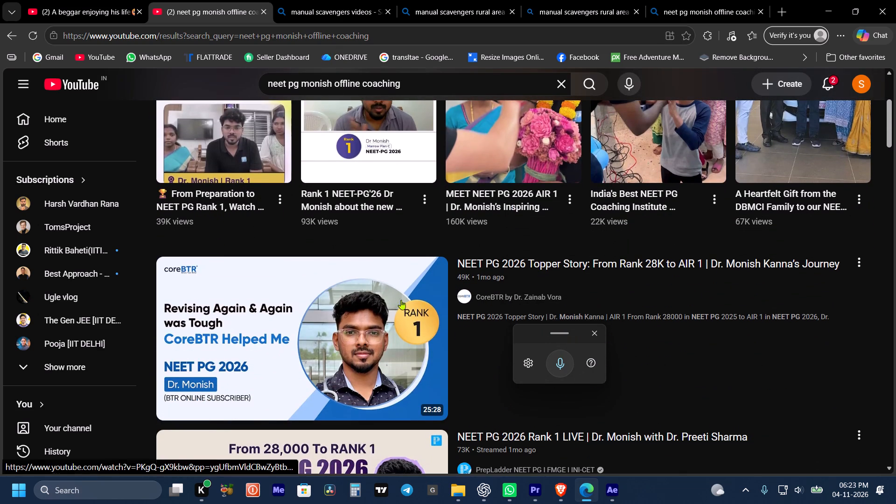
{"action": "scroll", "coordinate": [402, 313], "scroll_direction": "down", "scroll_amount": 5}
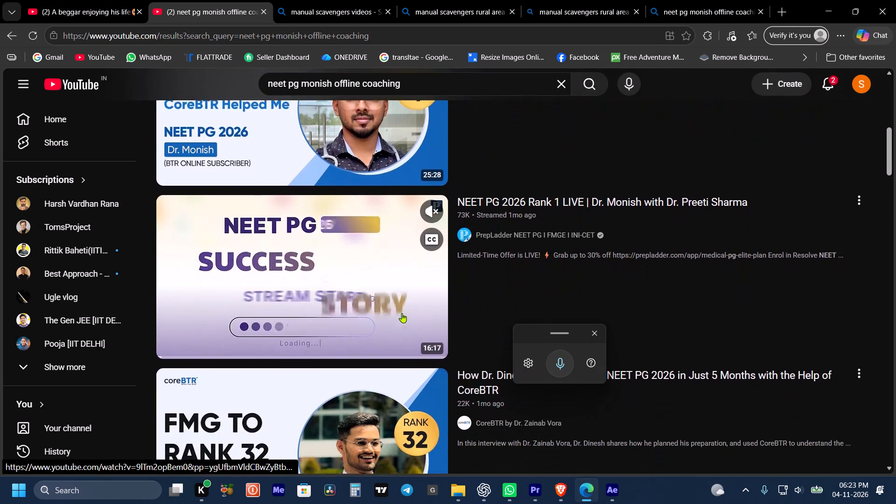
{"action": "scroll", "coordinate": [402, 313], "scroll_direction": "down", "scroll_amount": 6}
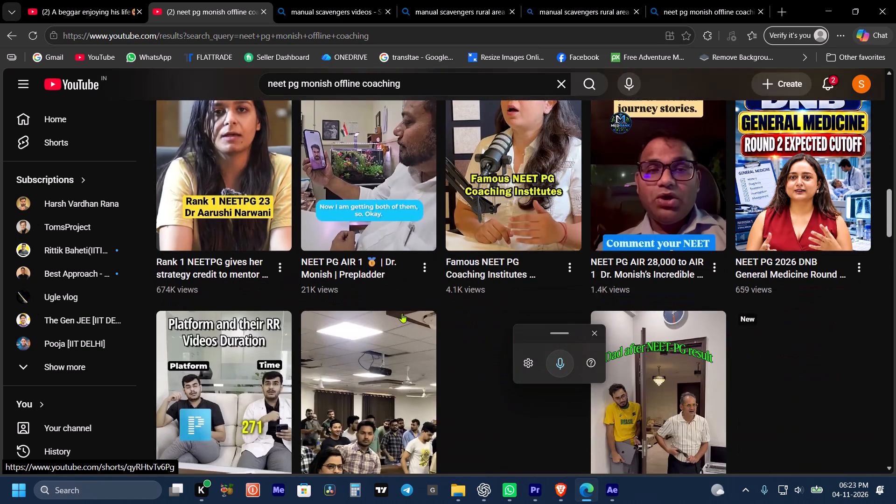
{"action": "scroll", "coordinate": [402, 313], "scroll_direction": "down", "scroll_amount": 5}
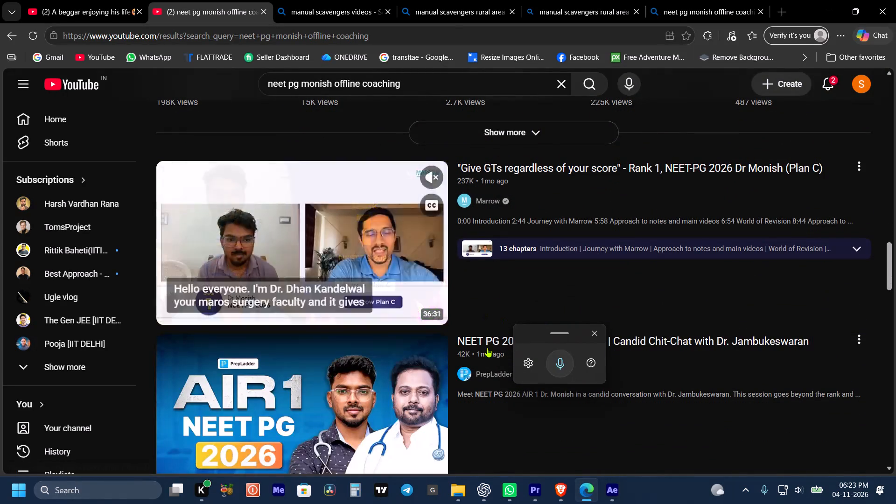
{"action": "scroll", "coordinate": [483, 355], "scroll_direction": "down", "scroll_amount": 6}
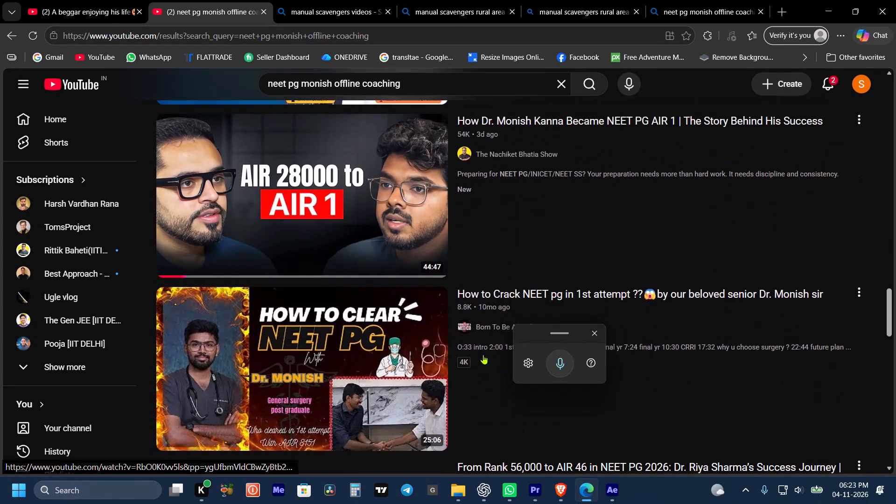
{"action": "scroll", "coordinate": [483, 355], "scroll_direction": "down", "scroll_amount": 5}
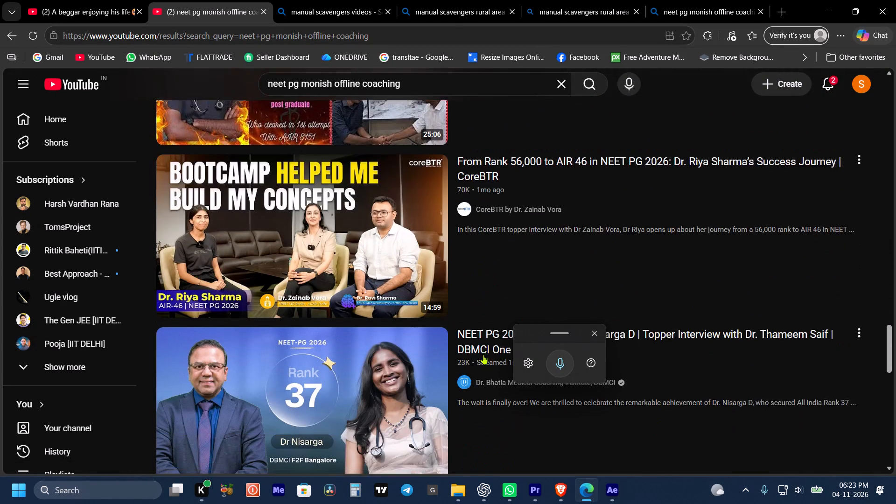
{"action": "scroll", "coordinate": [483, 355], "scroll_direction": "down", "scroll_amount": 3}
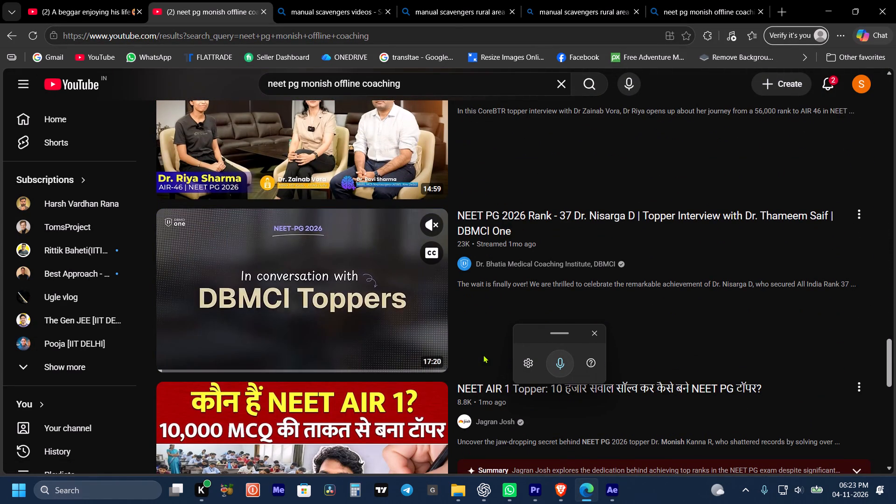
{"action": "scroll", "coordinate": [483, 355], "scroll_direction": "down", "scroll_amount": 2}
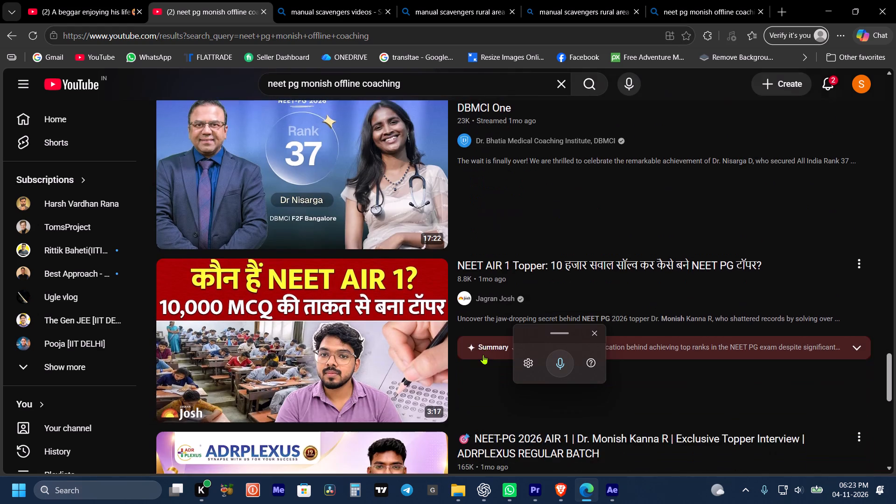
{"action": "scroll", "coordinate": [483, 355], "scroll_direction": "down", "scroll_amount": 2}
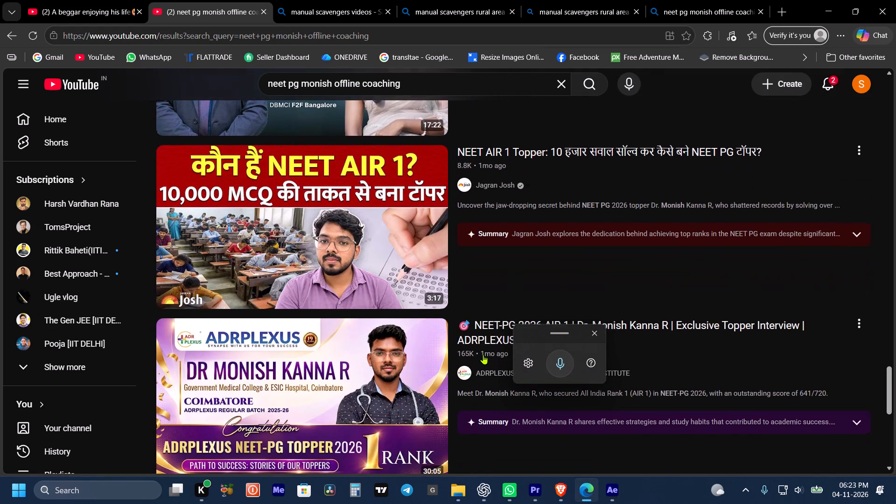
{"action": "scroll", "coordinate": [483, 355], "scroll_direction": "down", "scroll_amount": 2}
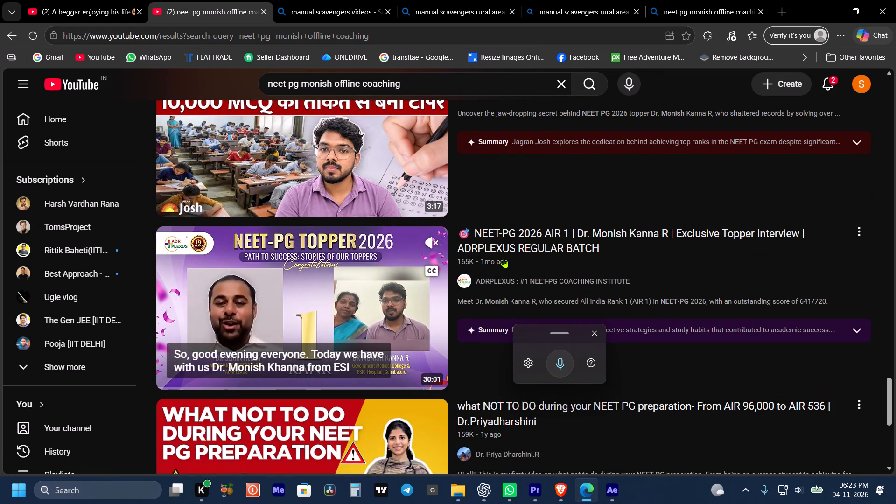
Open the ADRPLEXUS : #1 NEET-PG COACHING INSTITUTE channel from its AIR 1 exclusive topper interview result.
{"action": "left_click", "coordinate": [475, 282]}
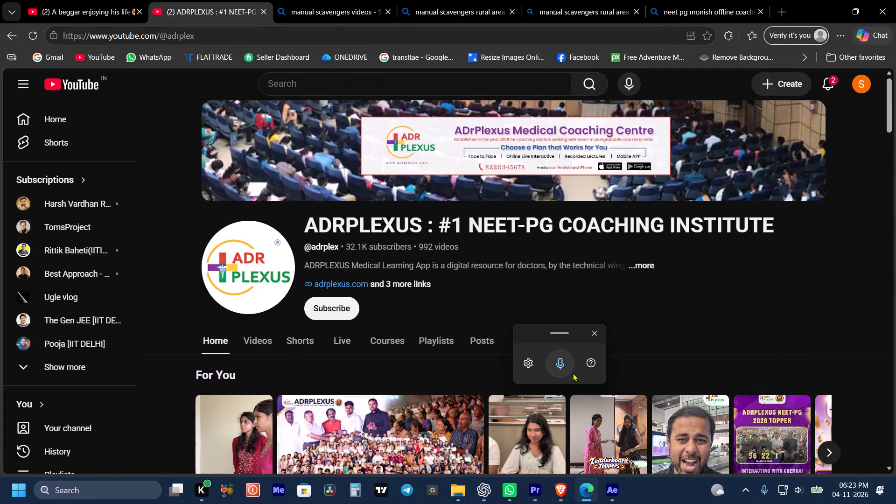
Close voice typing and copy the name "ADRPLEXUS" from the coaching institute's YouTube channel title.
{"action": "left_click", "coordinate": [597, 332]}
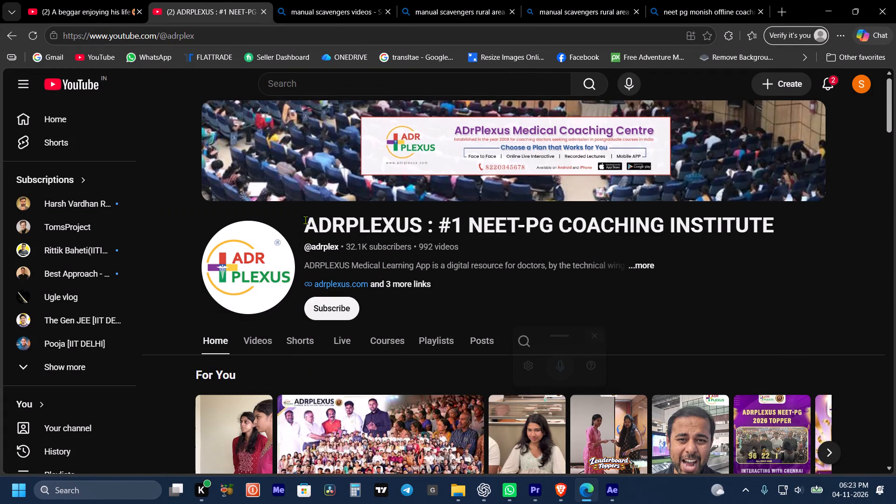
{"action": "left_click_drag", "start_coordinate": [303, 219], "coordinate": [423, 224]}
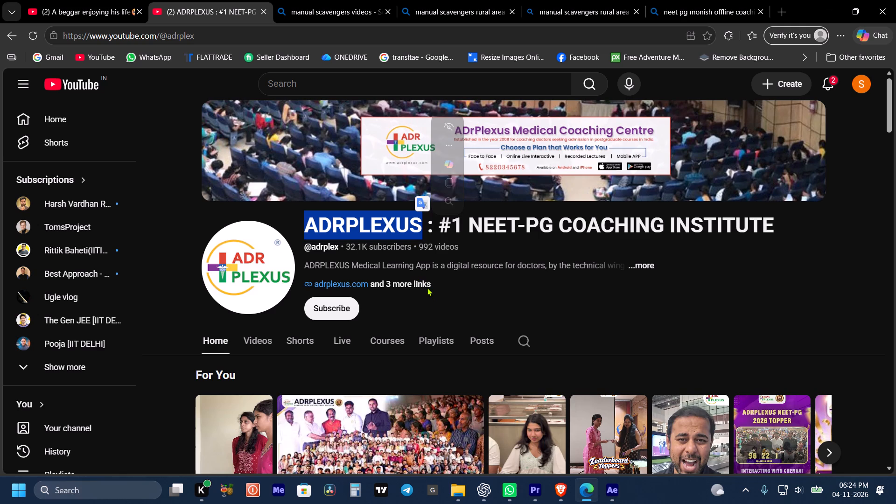
{"action": "key", "text": "ctrl+c"}
{"action": "key", "text": "ctrl+c"}
{"action": "key", "text": "ctrl+c"}
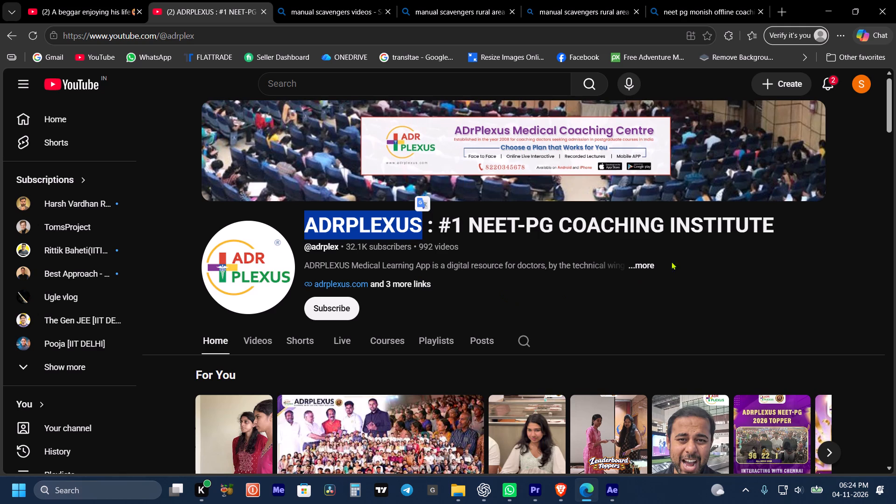
{"action": "left_click", "coordinate": [875, 189]}
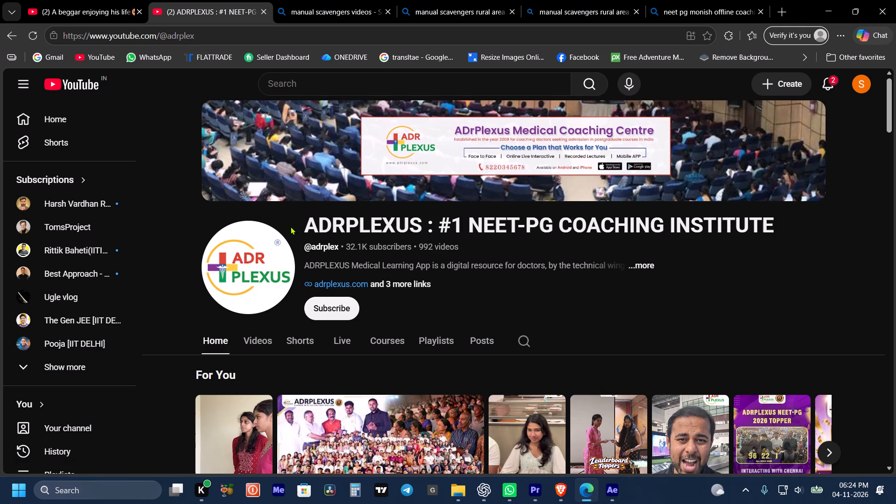
{"action": "left_click_drag", "start_coordinate": [302, 220], "coordinate": [422, 225]}
{"action": "key", "text": "ctrl+c"}
{"action": "key", "text": "ctrl+c"}
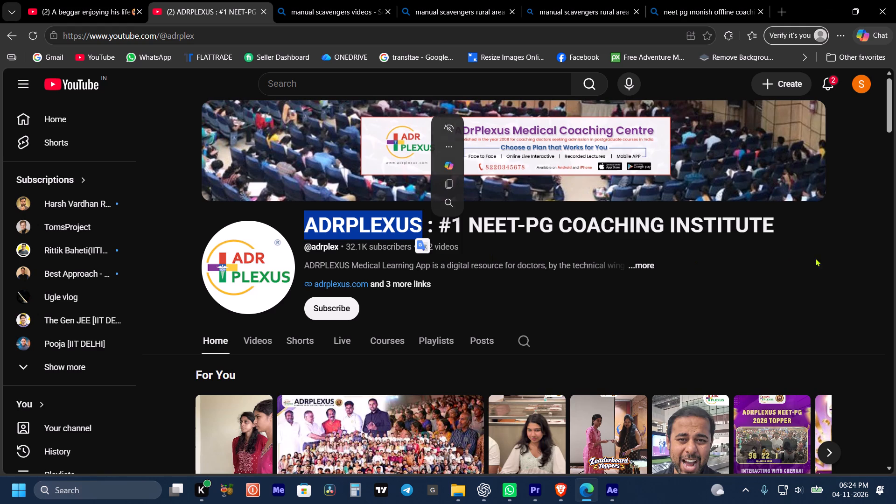
{"action": "left_click", "coordinate": [846, 273]}
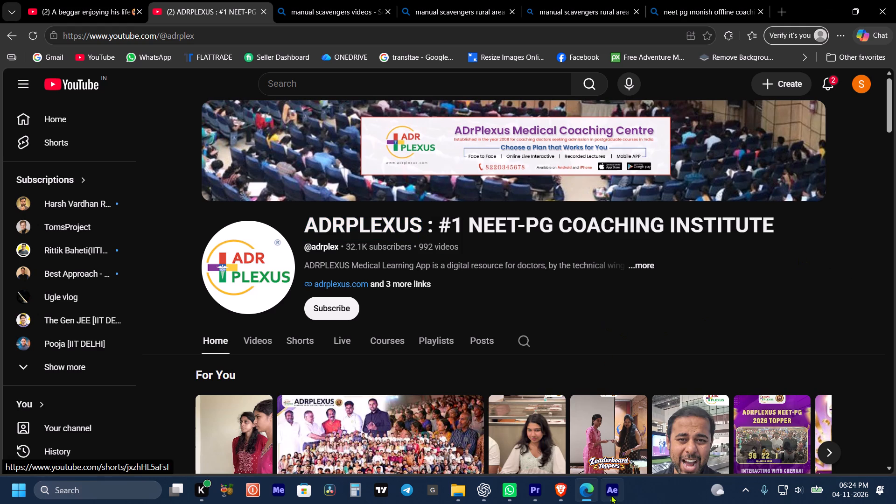
Return to Kalakar in Brave and replace the "Area Plexus" text of caption 4 with "ADRPLEXUS".
{"action": "left_click", "coordinate": [611, 495]}
{"action": "left_click", "coordinate": [550, 488]}
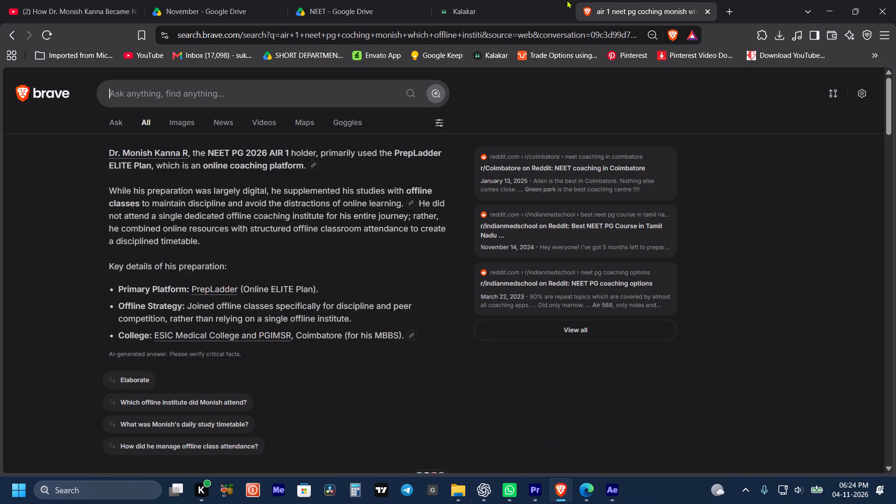
{"action": "left_click", "coordinate": [529, 0]}
{"action": "left_click", "coordinate": [97, 167]}
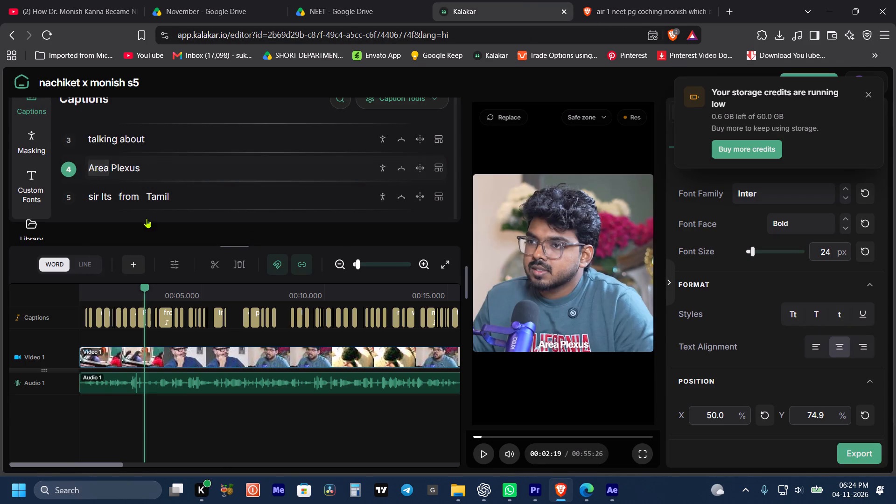
{"action": "left_click", "coordinate": [140, 313]}
{"action": "key", "text": "ctrl+v"}
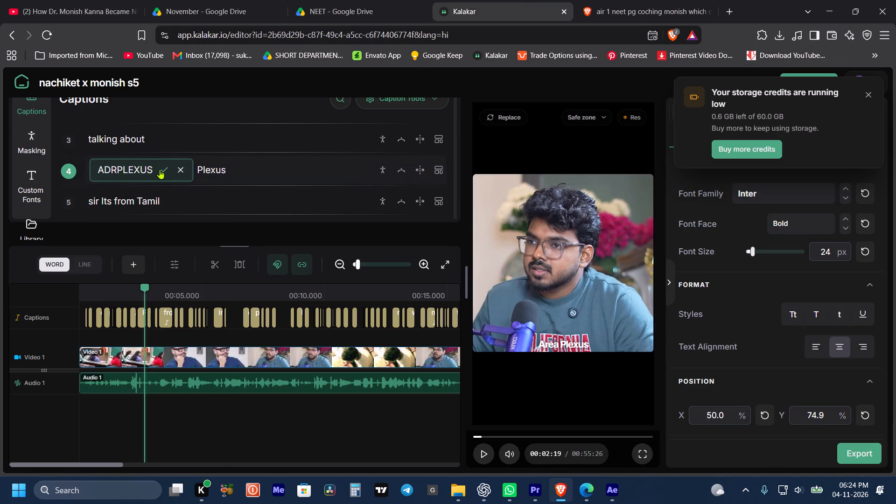
{"action": "left_click", "coordinate": [160, 169]}
{"action": "left_click", "coordinate": [159, 172]}
{"action": "left_click", "coordinate": [184, 465]}
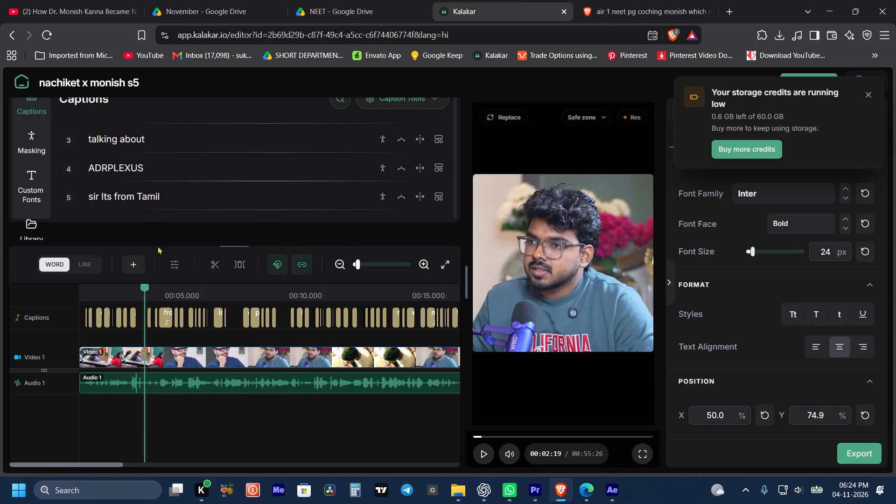
Play the video from the "talking about" caption to check the corrected coaching name.
{"action": "left_click", "coordinate": [178, 141]}
{"action": "key", "text": "space"}
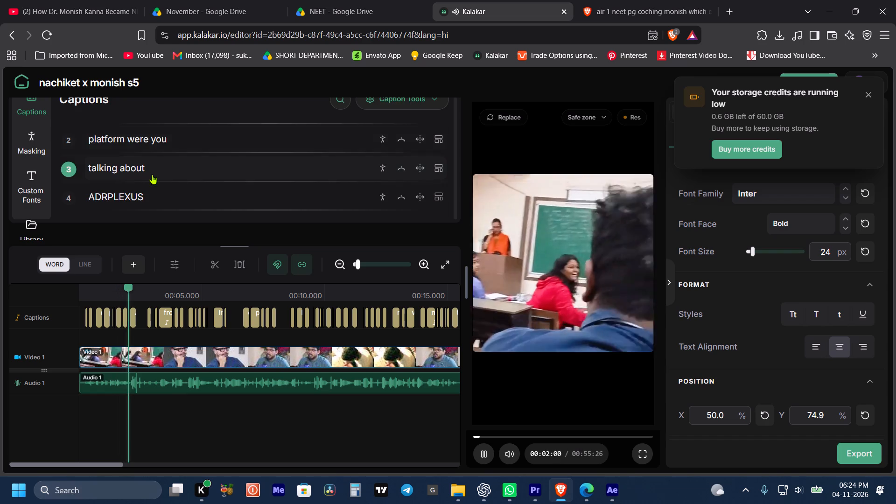
Extend the "ADRPLEXUS" caption clip on the timeline to the start of the "sir" clip.
{"action": "key", "text": "space"}
{"action": "key", "text": "space"}
{"action": "key", "text": "space"}
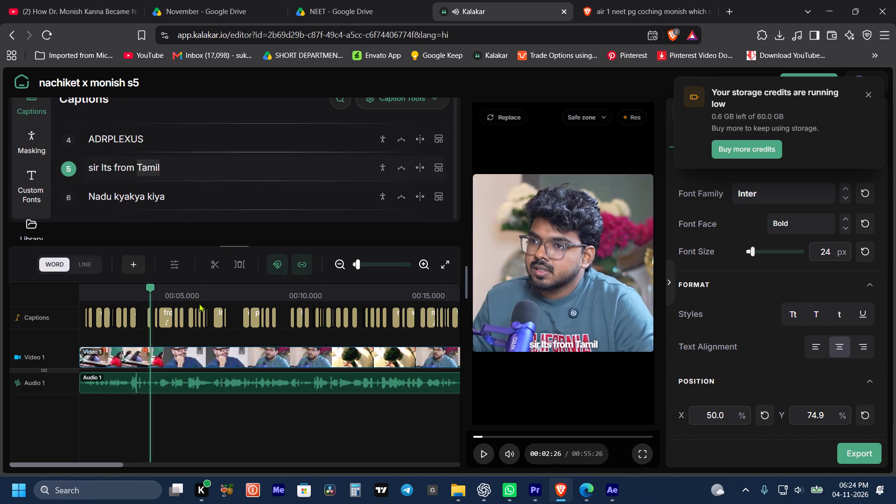
{"action": "left_click_drag", "start_coordinate": [359, 260], "coordinate": [378, 271]}
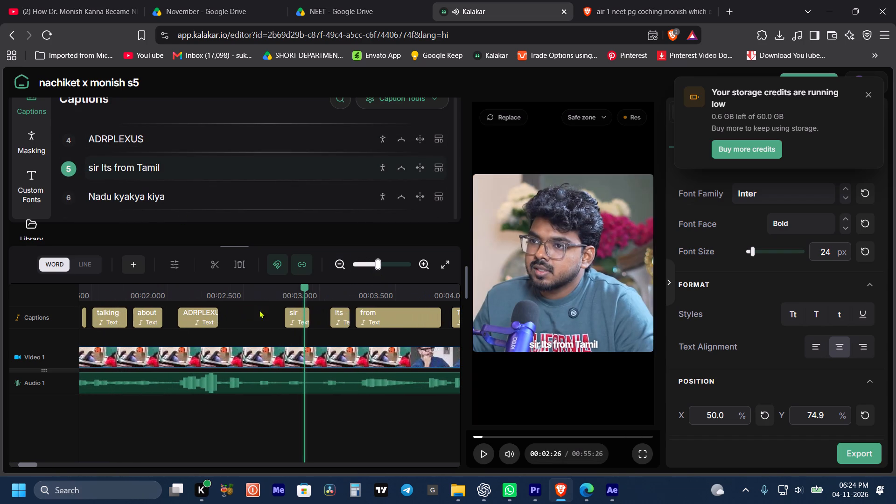
{"action": "left_click_drag", "start_coordinate": [218, 313], "coordinate": [284, 323]}
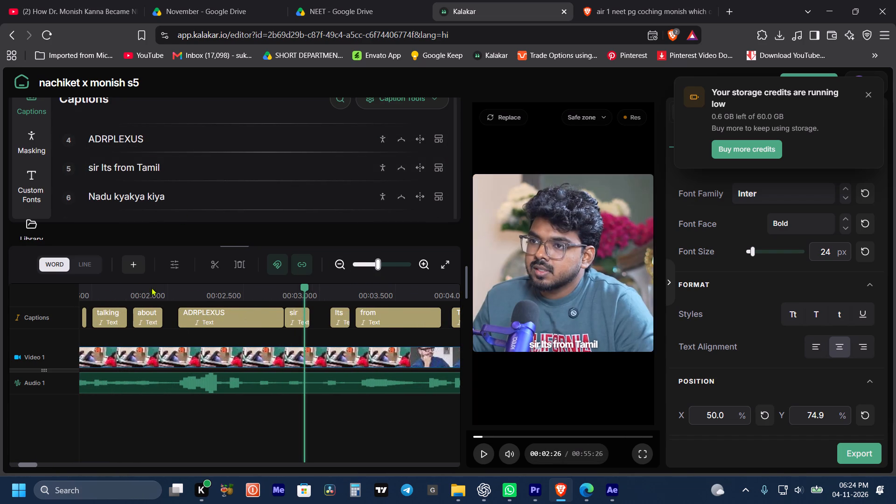
Move the word "sir" from caption 5 to the previous line, after "ADRPLEXUS", and replay that caption.
{"action": "left_click", "coordinate": [146, 287]}
{"action": "key", "text": "space"}
{"action": "key", "text": "space"}
{"action": "key", "text": "space"}
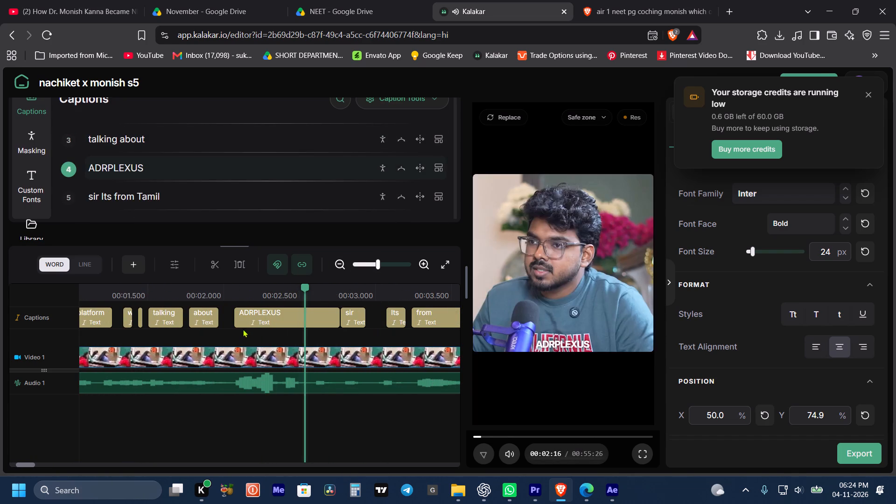
{"action": "key", "text": "space"}
{"action": "left_click", "coordinate": [98, 169]}
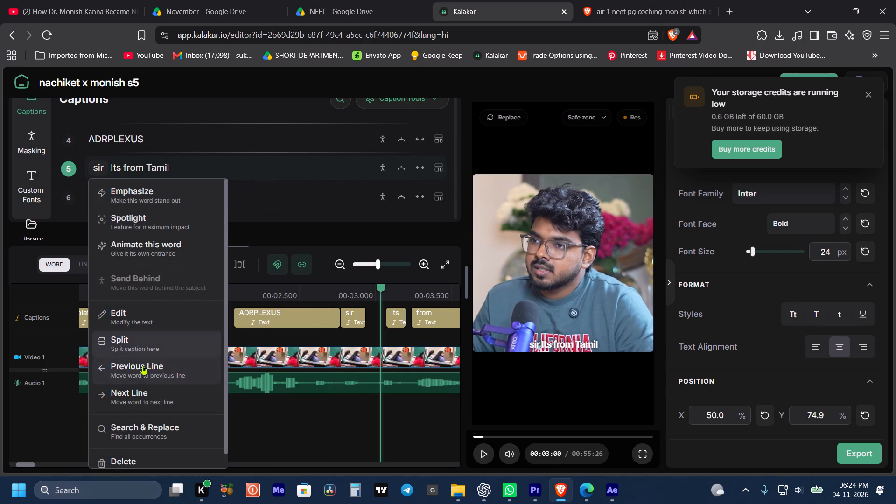
{"action": "left_click", "coordinate": [142, 365]}
{"action": "left_click", "coordinate": [190, 132]}
{"action": "key", "text": "space"}
{"action": "key", "text": "space"}
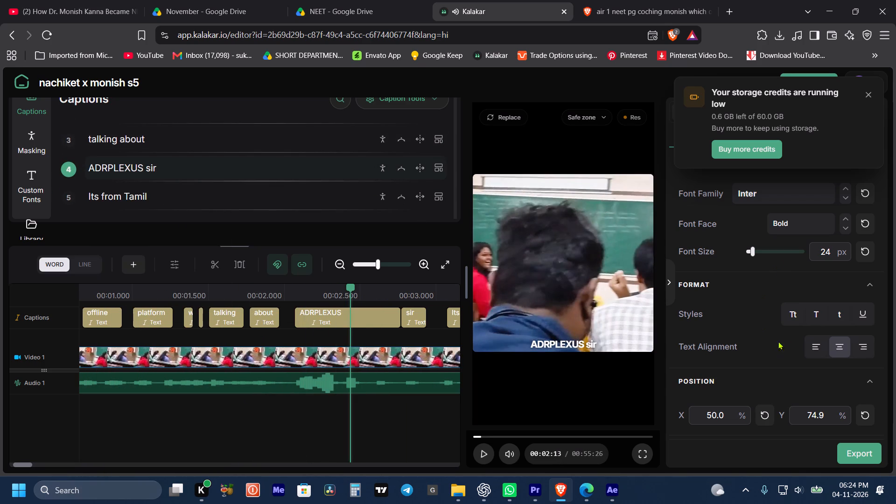
Set the caption font size to 31 px.
{"action": "left_click_drag", "start_coordinate": [827, 253], "coordinate": [838, 252]}
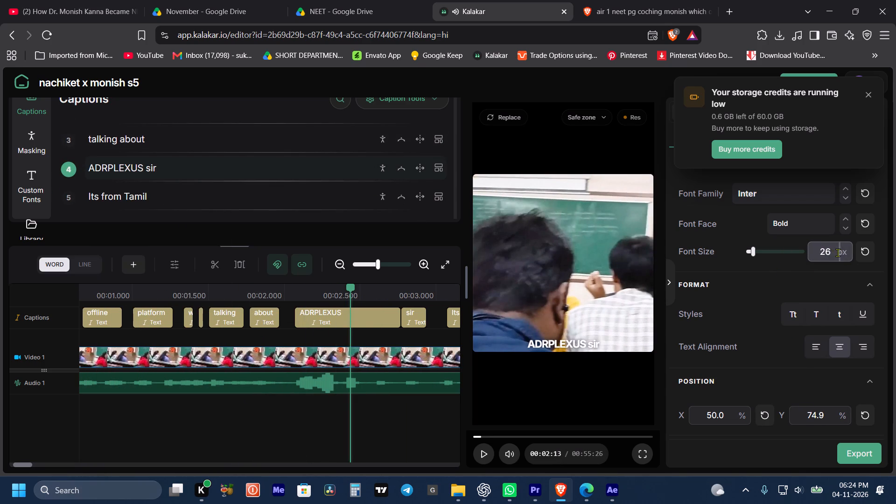
{"action": "left_click_drag", "start_coordinate": [838, 252], "coordinate": [847, 252]}
{"action": "key", "text": "space"}
{"action": "key", "text": "space"}
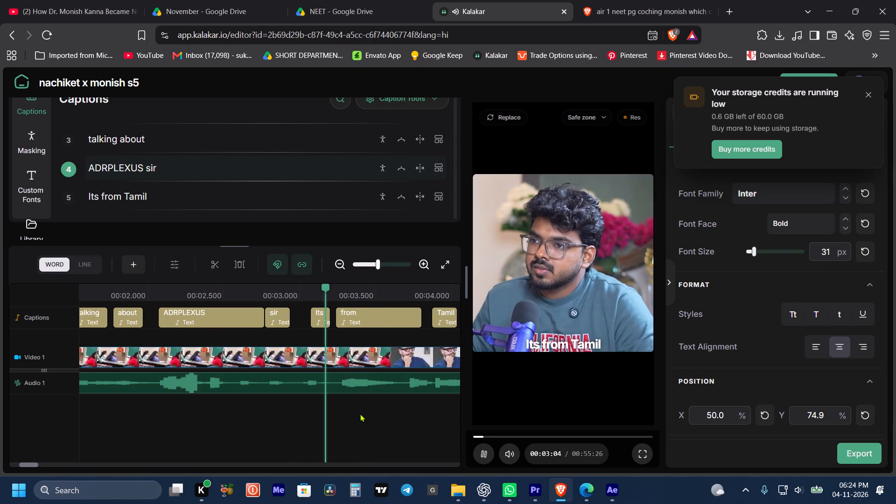
Correct the word "Its" in caption 5 to "It's".
{"action": "key", "text": "space"}
{"action": "key", "text": "space"}
{"action": "left_click", "coordinate": [92, 170]}
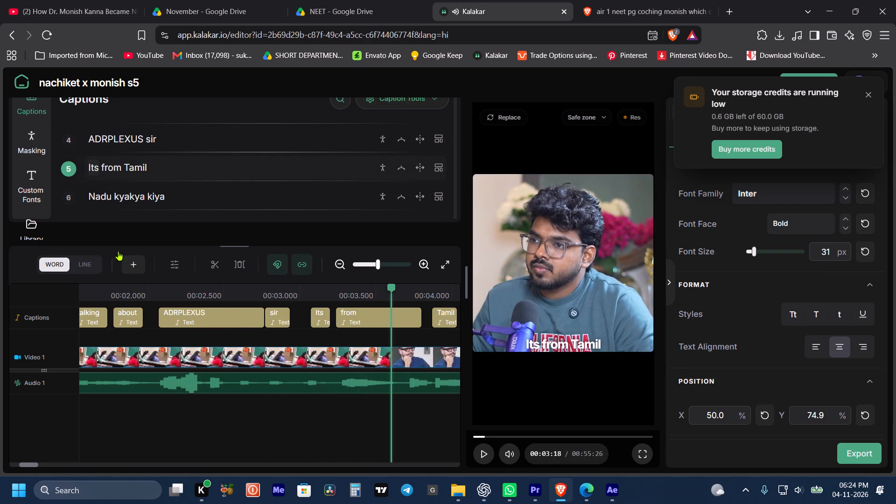
{"action": "left_click_drag", "start_coordinate": [117, 303], "coordinate": [119, 307]}
{"action": "key", "text": "Left"}
{"action": "key", "text": "Right"}
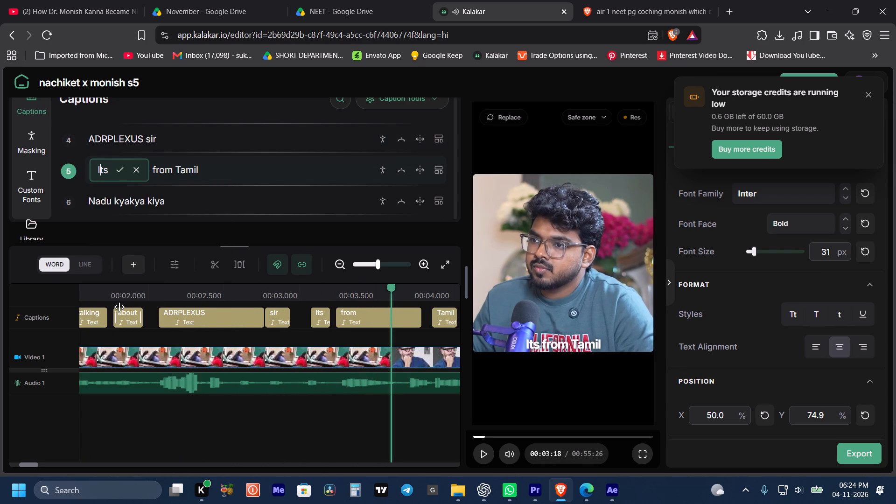
{"action": "key", "text": "Right"}
{"action": "key", "text": "apostrophe"}
{"action": "key", "text": "Return"}
Move the word "Nadu" from caption 6 to the previous line, after "It's from Tamil".
{"action": "key", "text": "space"}
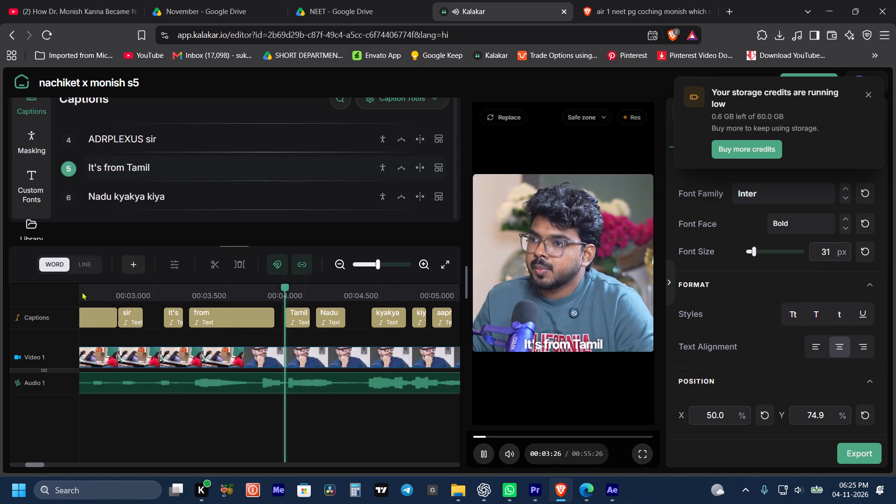
{"action": "key", "text": "space"}
{"action": "left_click", "coordinate": [93, 164]}
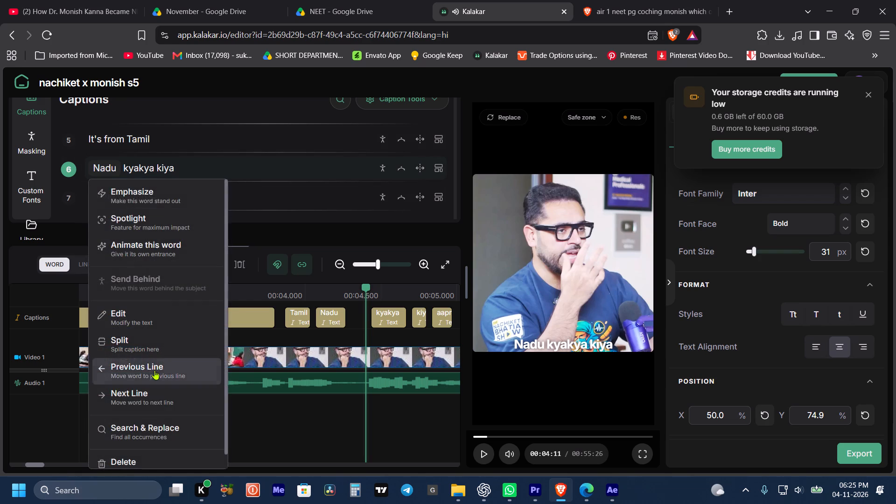
{"action": "left_click", "coordinate": [154, 370]}
Separate the word "kyakya" in caption 6 into "kya kya".
{"action": "key", "text": "space"}
{"action": "key", "text": "space"}
{"action": "left_click", "coordinate": [106, 162]}
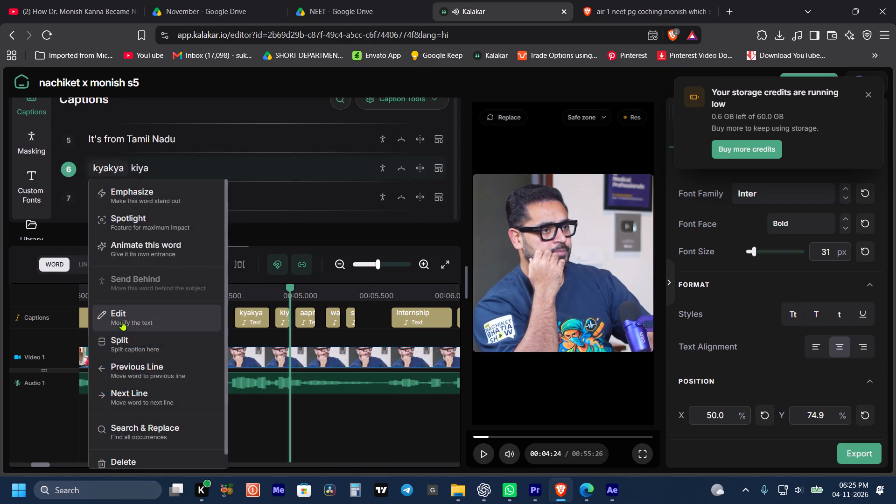
{"action": "left_click", "coordinate": [122, 321]}
{"action": "key", "text": "Left"}
{"action": "key", "text": "Right"}
{"action": "key", "text": "Right"}
{"action": "key", "text": "Right"}
{"action": "key", "text": "space"}
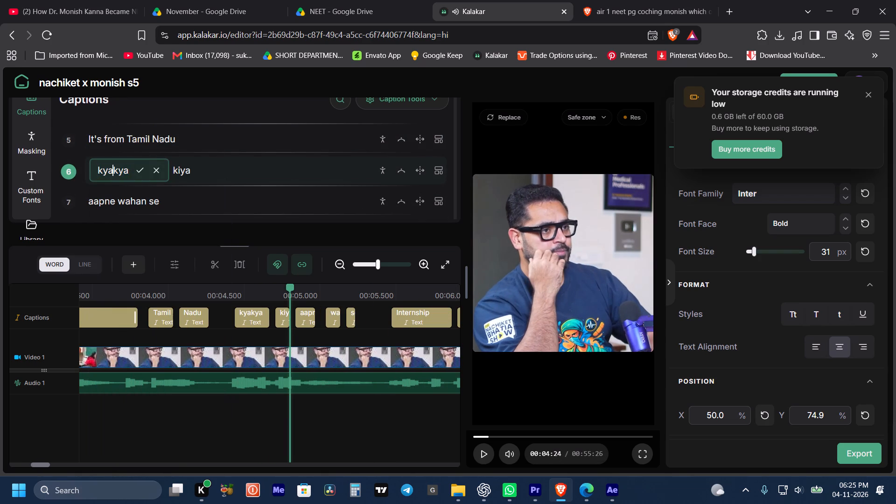
{"action": "key", "text": "Return"}
Move the words "aapne wahan se" of caption 7 to the previous line, after "kya kya kiya".
{"action": "key", "text": "space"}
{"action": "key", "text": "space"}
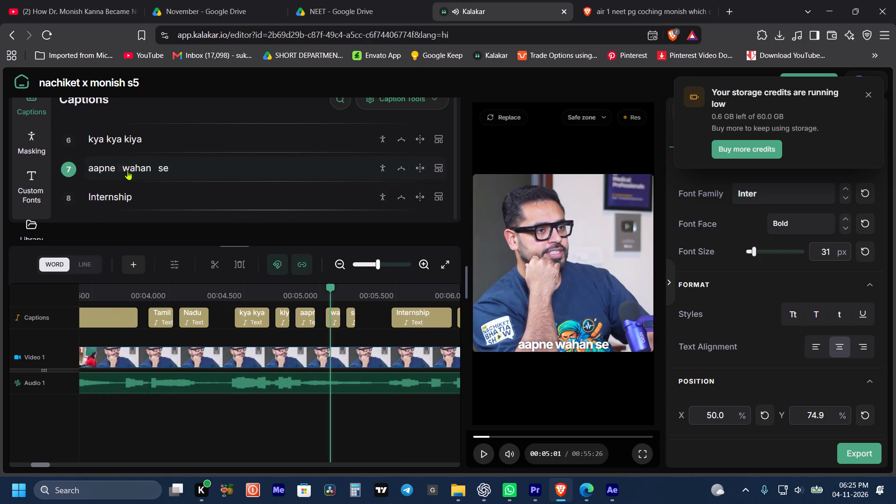
{"action": "left_click", "coordinate": [141, 167]}
{"action": "left_click", "coordinate": [163, 166]}
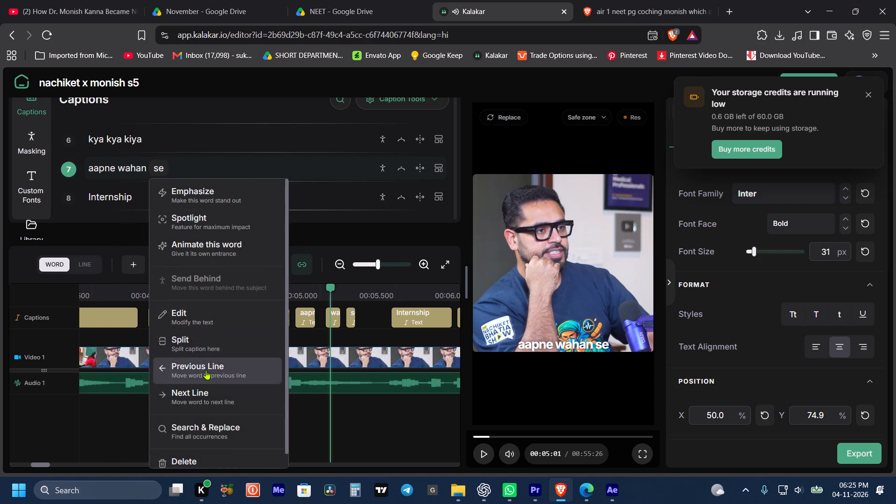
{"action": "left_click", "coordinate": [206, 370]}
{"action": "key", "text": "space"}
{"action": "key", "text": "space"}
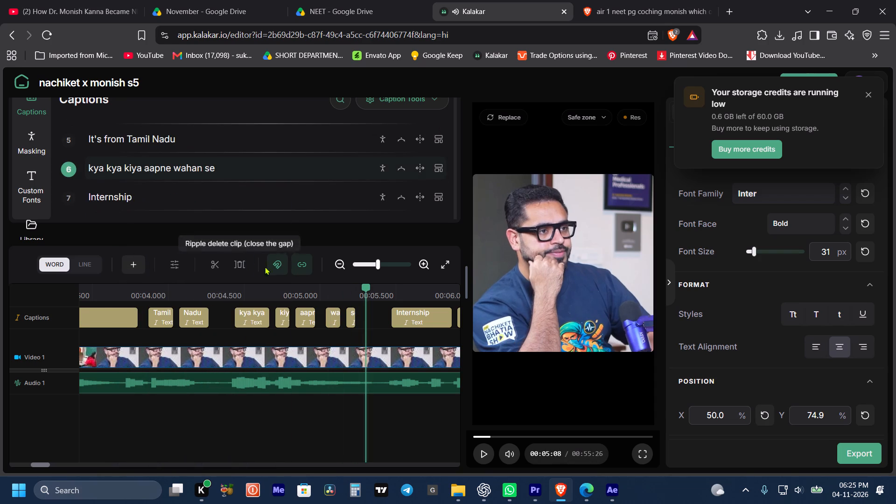
Replay caption 6 and split it before "wahan" into "kya kya kiya aapne" and "wahan se".
{"action": "left_click", "coordinate": [235, 166]}
{"action": "key", "text": "space"}
{"action": "key", "text": "space"}
{"action": "key", "text": "space"}
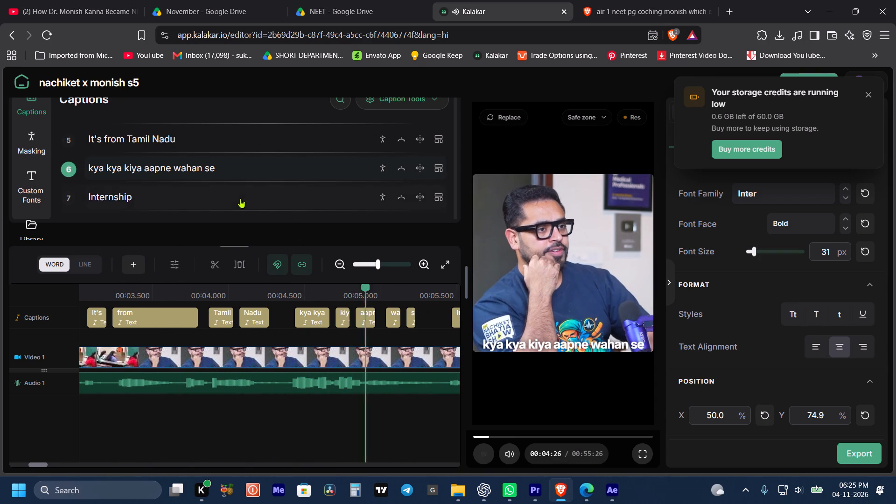
{"action": "key", "text": "space"}
{"action": "left_click", "coordinate": [167, 166]}
{"action": "left_click", "coordinate": [194, 166]}
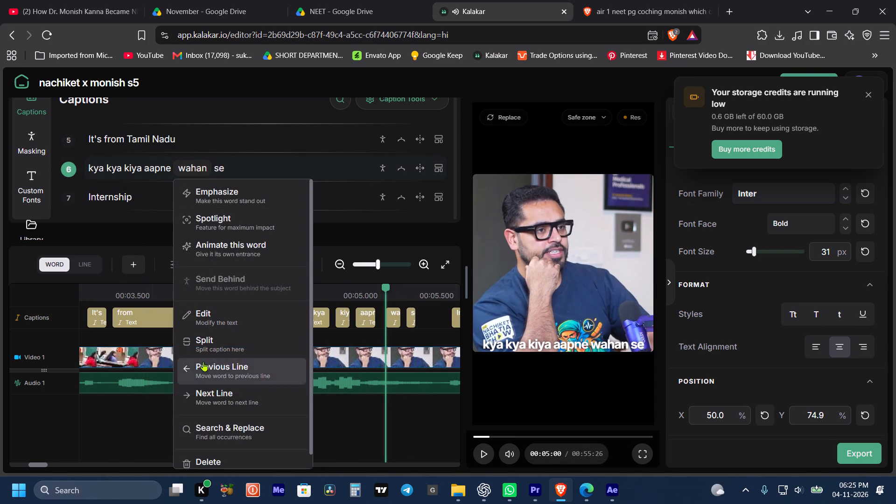
{"action": "left_click", "coordinate": [210, 347]}
{"action": "left_click", "coordinate": [101, 195]}
{"action": "left_click", "coordinate": [140, 428]}
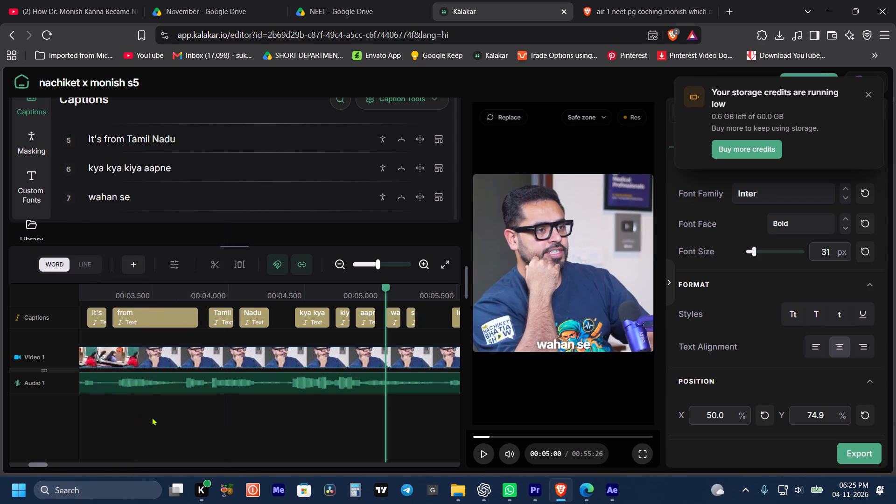
Play on to caption 9 and extend its "my" clip on the timeline toward the "complete" clip.
{"action": "key", "text": "space"}
{"action": "key", "text": "space"}
{"action": "key", "text": "space"}
{"action": "key", "text": "space"}
{"action": "key", "text": "space"}
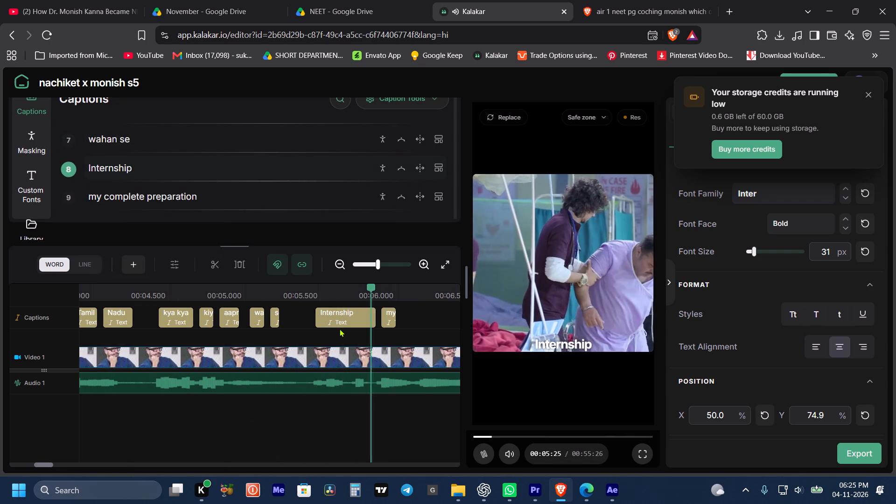
{"action": "key", "text": "space"}
{"action": "key", "text": "space"}
{"action": "key", "text": "space"}
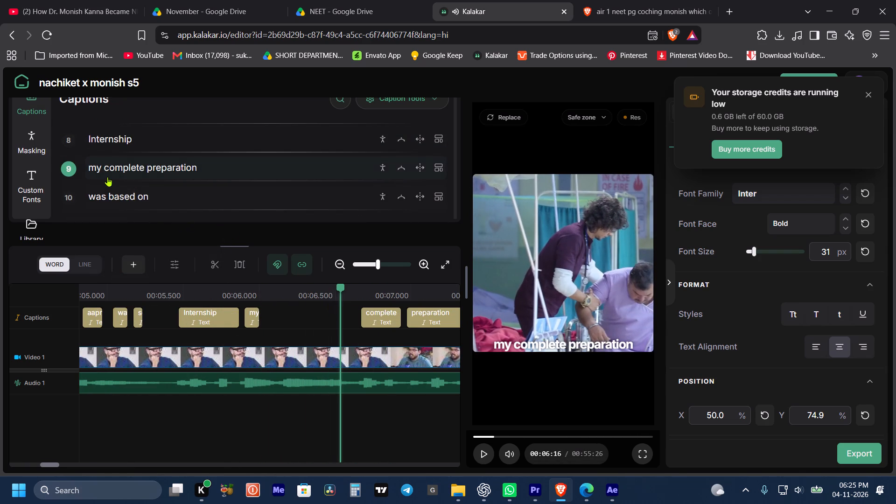
{"action": "key", "text": "space"}
{"action": "key", "text": "space"}
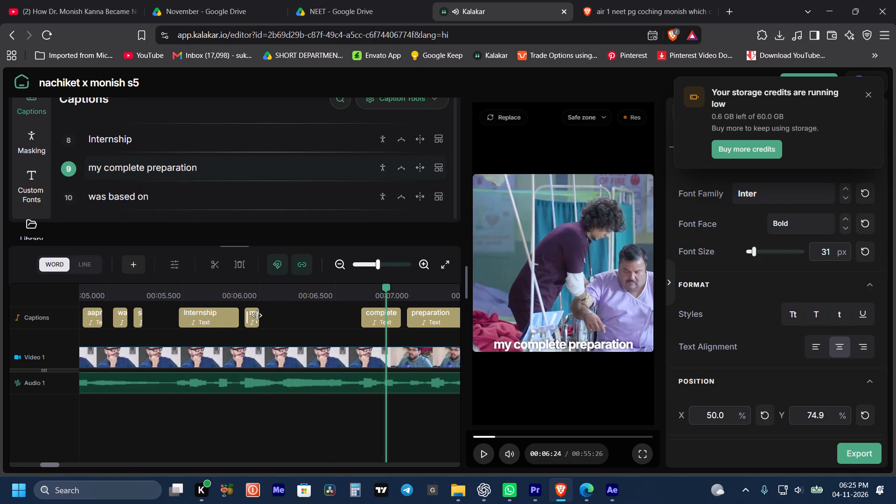
{"action": "left_click_drag", "start_coordinate": [257, 315], "coordinate": [324, 325]}
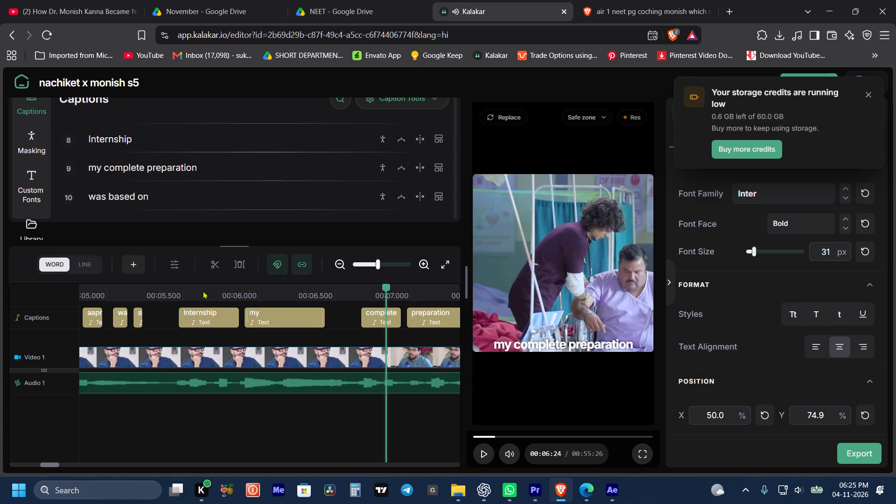
Play the video from "Internship" past "was based on" to check the captions against the audio.
{"action": "left_click", "coordinate": [181, 295]}
{"action": "key", "text": "space"}
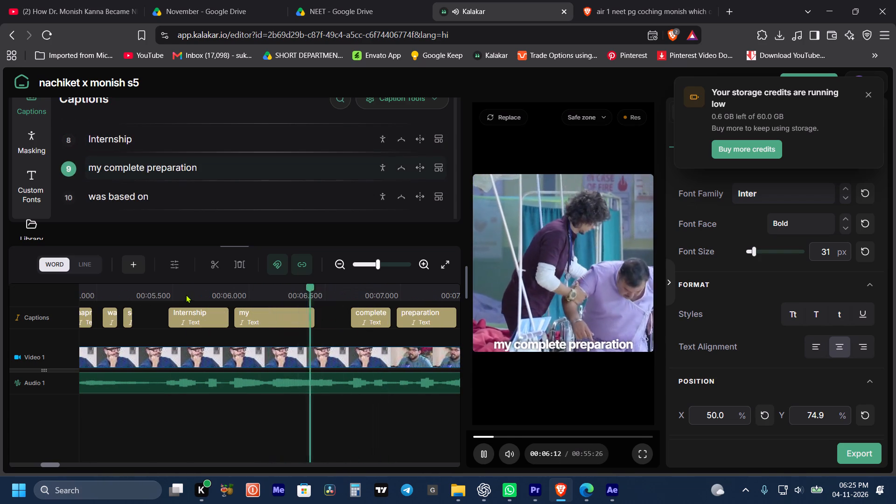
{"action": "key", "text": "space"}
{"action": "key", "text": "space"}
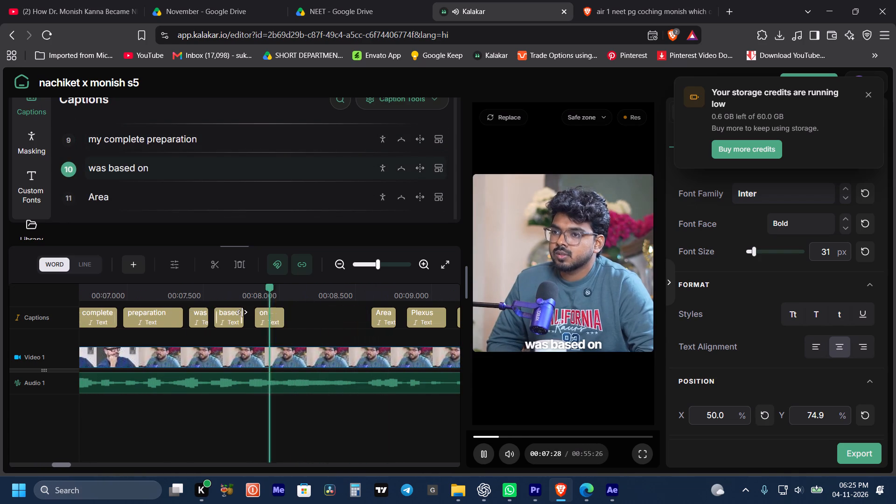
{"action": "key", "text": "space"}
{"action": "key", "text": "space"}
{"action": "key", "text": "space"}
Switch to After Effects, rewind the "nachiket x monish s5" composition to its start, and copy "Black Solid 1" from "nachiket x monish s1".
{"action": "left_click", "coordinate": [615, 490]}
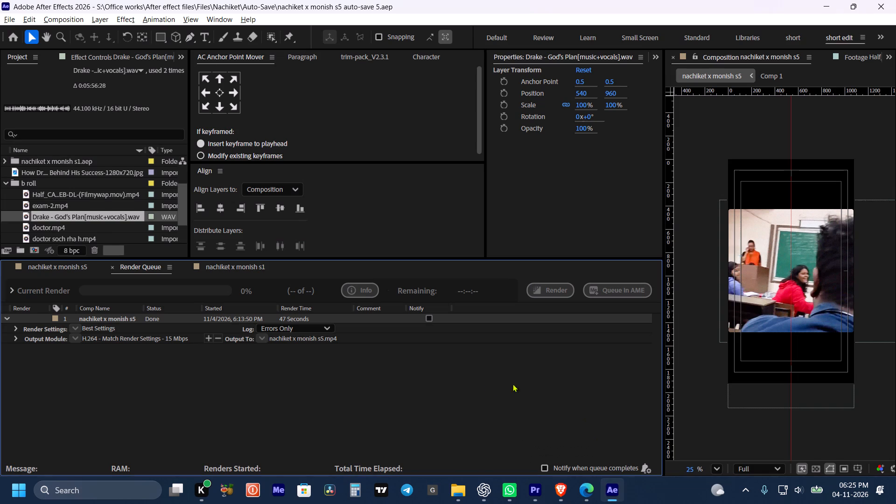
{"action": "left_click", "coordinate": [69, 266]}
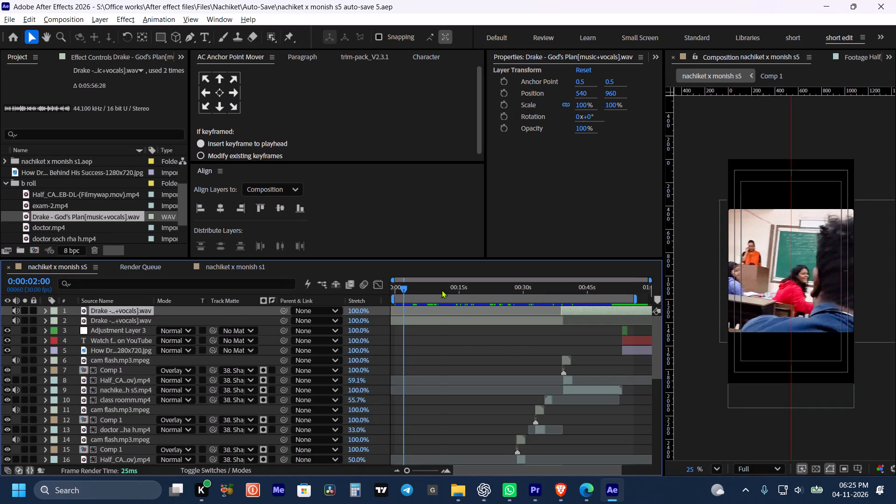
{"action": "left_click_drag", "start_coordinate": [441, 290], "coordinate": [353, 303]}
{"action": "left_click", "coordinate": [247, 270]}
{"action": "left_click", "coordinate": [109, 329]}
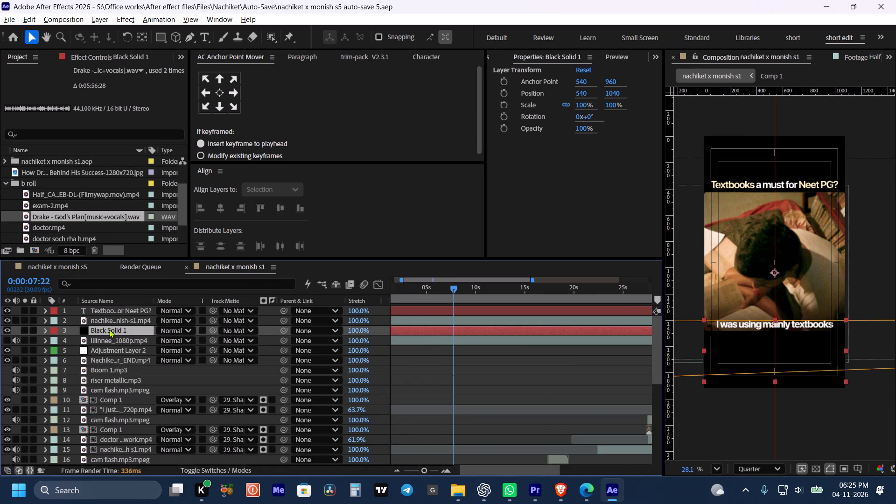
{"action": "key", "text": "ctrl+c"}
{"action": "key", "text": "ctrl+c"}
Paste the "Black Solid 1" layer at the top of the "nachiket x monish s5" composition, starting at 0:00:00:00.
{"action": "left_click", "coordinate": [70, 261]}
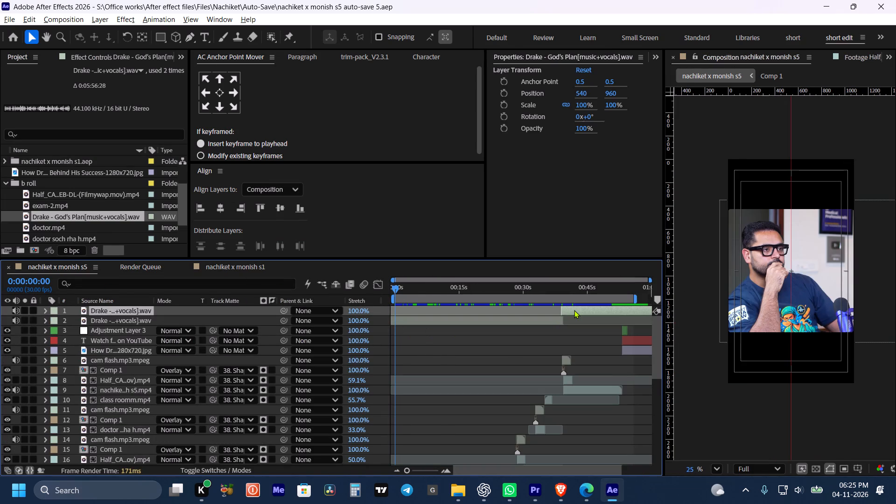
{"action": "left_click", "coordinate": [574, 310]}
{"action": "key", "text": "ctrl+v"}
{"action": "key", "text": "bracketleft"}
Extend the "Black Solid 1" layer past the end of the work area and save the project.
{"action": "left_click_drag", "start_coordinate": [601, 310], "coordinate": [626, 314]}
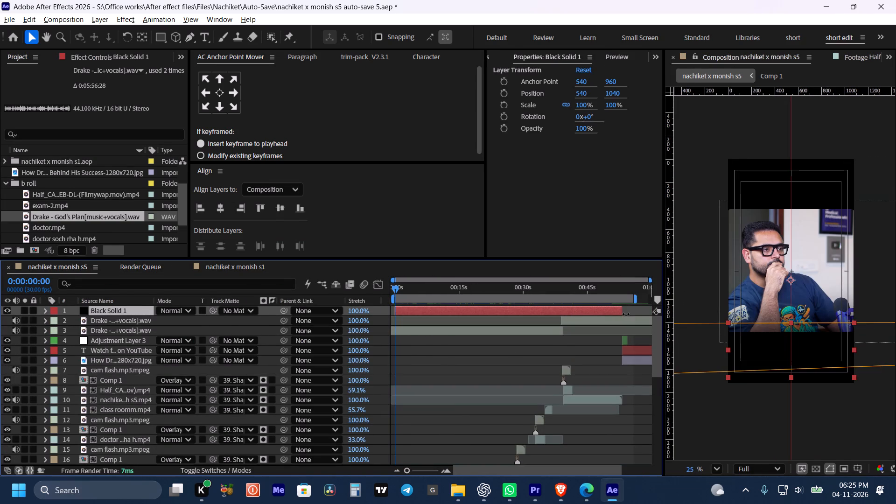
{"action": "left_click_drag", "start_coordinate": [626, 314], "coordinate": [644, 317]}
{"action": "key", "text": "ctrl+s"}
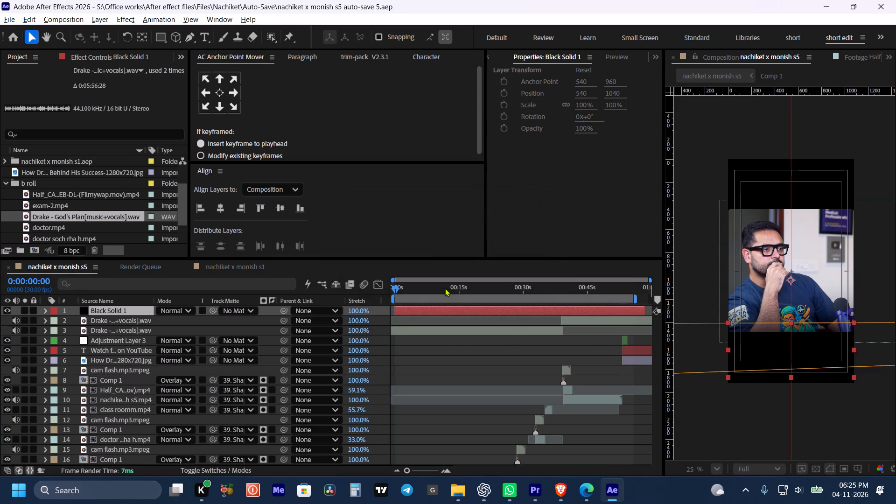
{"action": "left_click", "coordinate": [445, 288]}
{"action": "left_click", "coordinate": [470, 356]}
Switch back to Kalakar and replace the caption word "Plexus" with "ADRPLEXUS" from the clipboard history.
{"action": "left_click", "coordinate": [564, 487]}
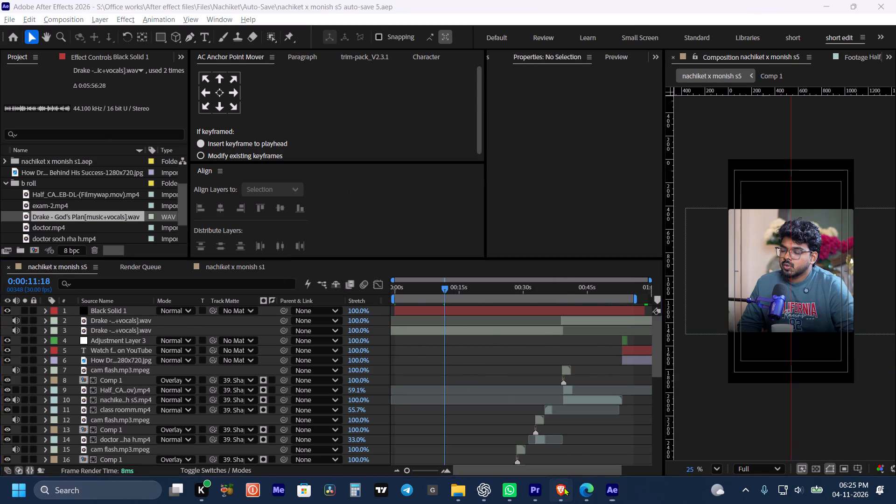
{"action": "key", "text": "space"}
{"action": "key", "text": "space"}
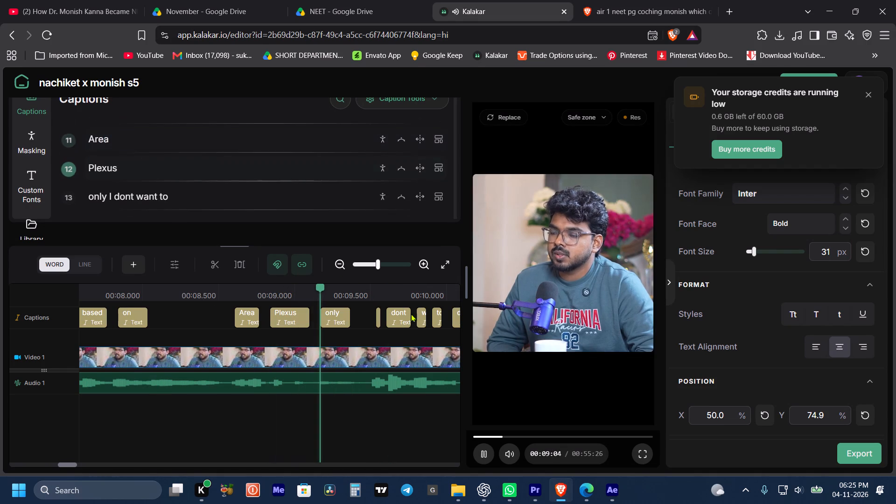
{"action": "left_click", "coordinate": [99, 166]}
{"action": "left_click", "coordinate": [133, 315]}
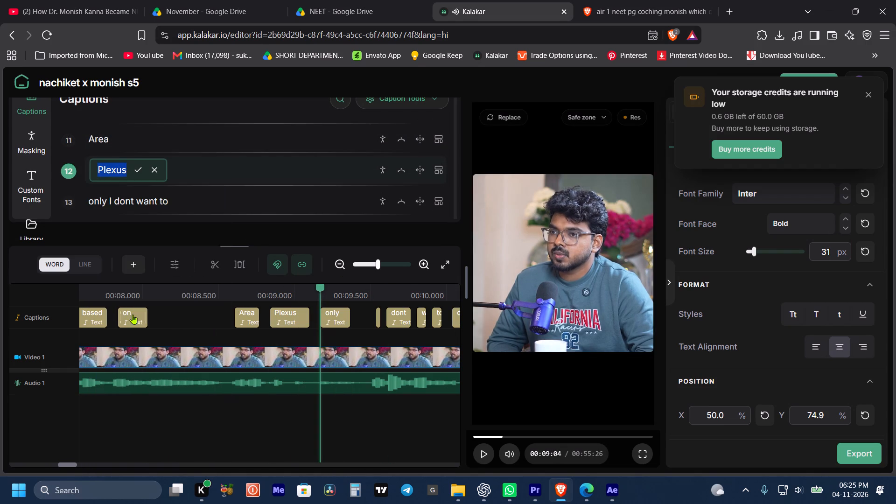
{"action": "key", "text": "super+v"}
{"action": "left_click", "coordinate": [165, 322]}
{"action": "key", "text": "ctrl+v"}
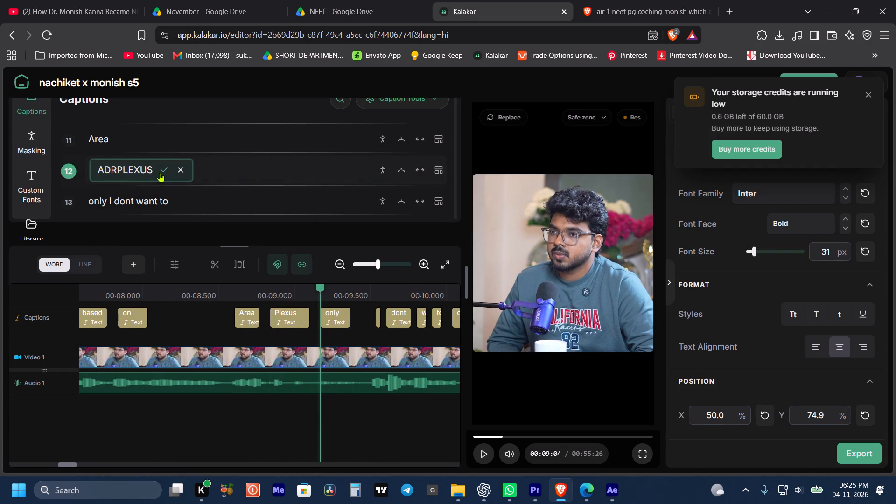
{"action": "left_click", "coordinate": [163, 167]}
Delete the caption word "Area" that precedes "ADRPLEXUS".
{"action": "left_click", "coordinate": [99, 139]}
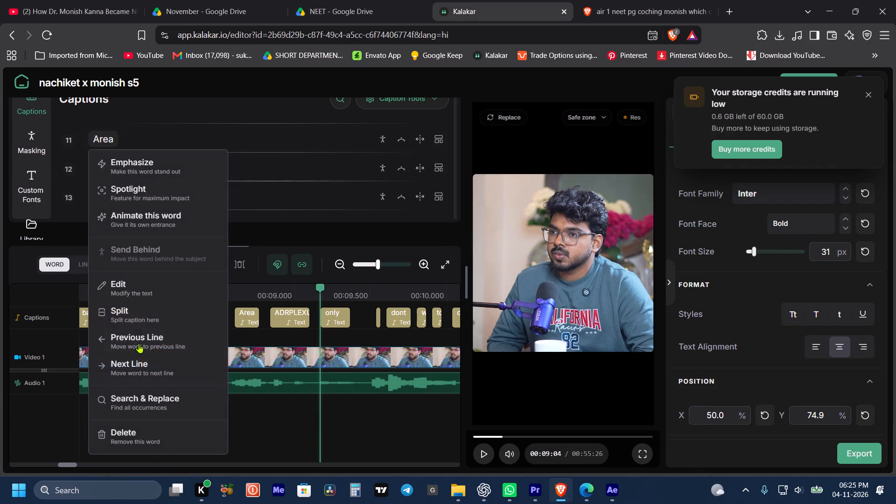
{"action": "left_click", "coordinate": [137, 427]}
Extend the start of the "ADRPLEXUS" caption earlier to about 00:08.5 and check its timing against the audio.
{"action": "left_click", "coordinate": [152, 139]}
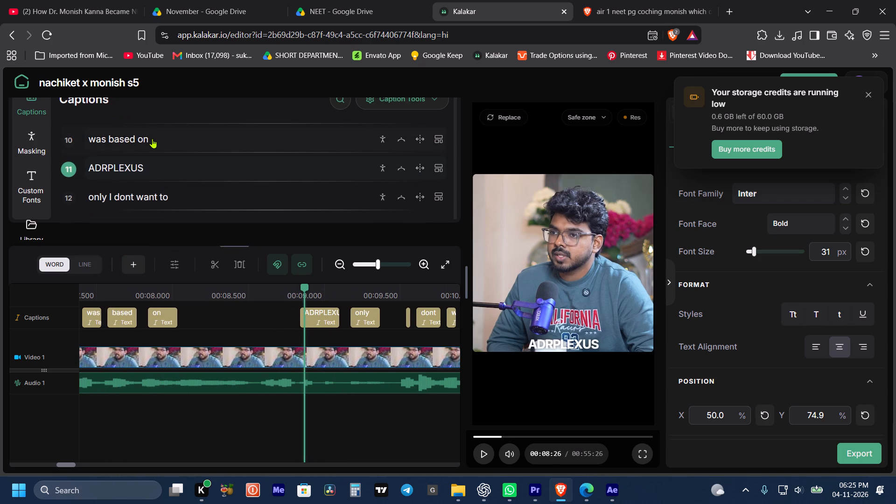
{"action": "key", "text": "space"}
{"action": "key", "text": "space"}
{"action": "left_click_drag", "start_coordinate": [301, 320], "coordinate": [233, 320]}
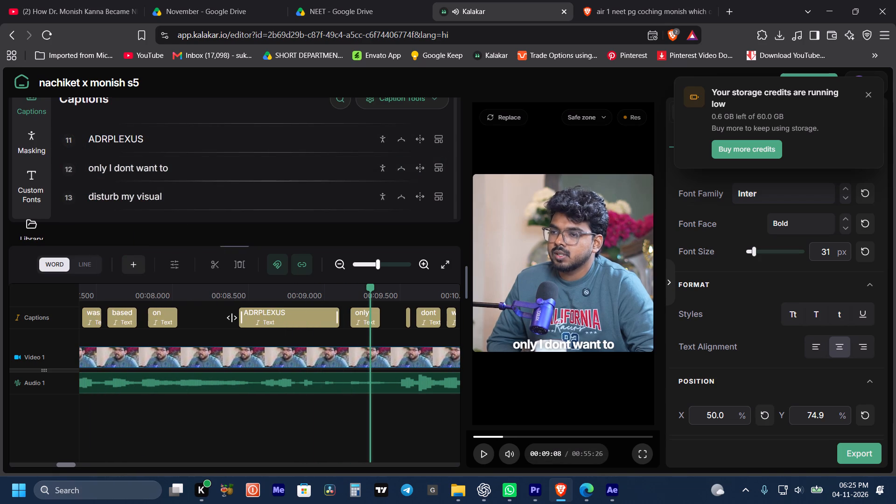
{"action": "left_click", "coordinate": [179, 291]}
{"action": "key", "text": "space"}
{"action": "key", "text": "space"}
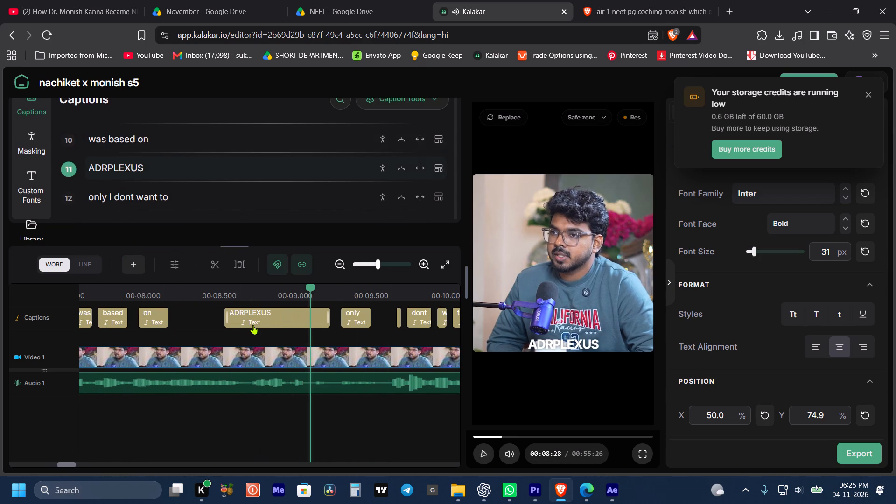
{"action": "key", "text": "space"}
{"action": "key", "text": "space"}
Move the word "only" to the previous caption line so it reads "ADRPLEXUS only".
{"action": "left_click", "coordinate": [95, 168]}
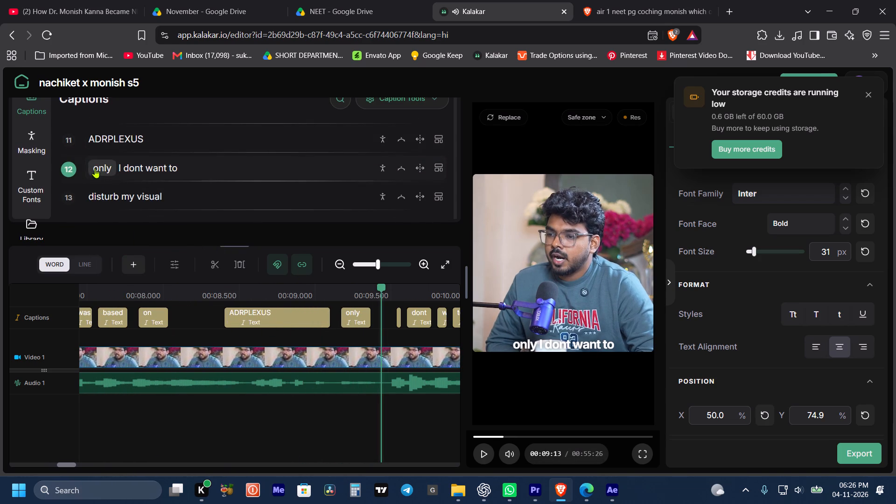
{"action": "left_click", "coordinate": [154, 365]}
Correct "dont" to "don't" in the caption line "I dont want to".
{"action": "key", "text": "space"}
{"action": "key", "text": "space"}
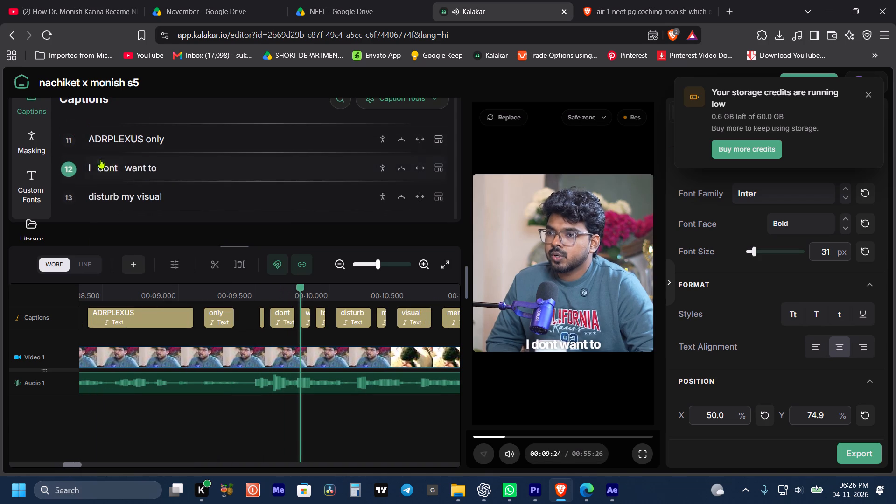
{"action": "left_click", "coordinate": [102, 169]}
{"action": "left_click", "coordinate": [126, 314]}
{"action": "key", "text": "Right"}
{"action": "key", "text": "Left"}
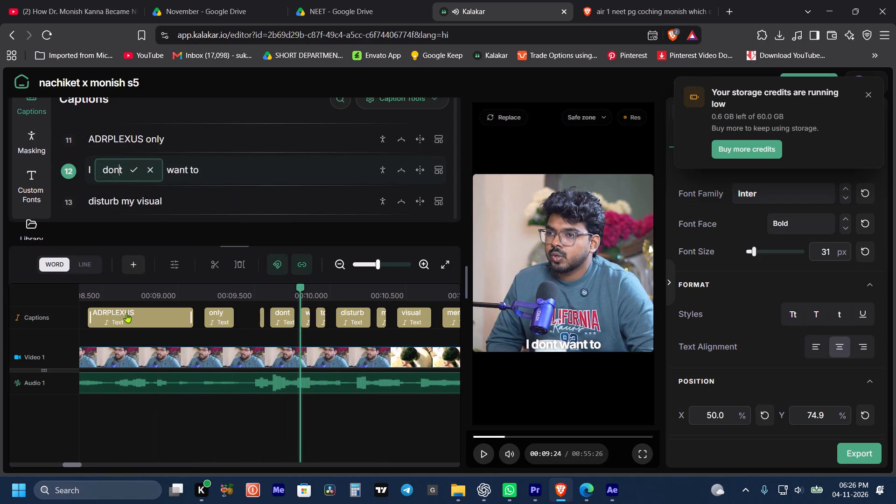
{"action": "key", "text": "apostrophe"}
{"action": "key", "text": "Return"}
Play on and move the word "memory" up to the caption line "disturb my visual".
{"action": "key", "text": "space"}
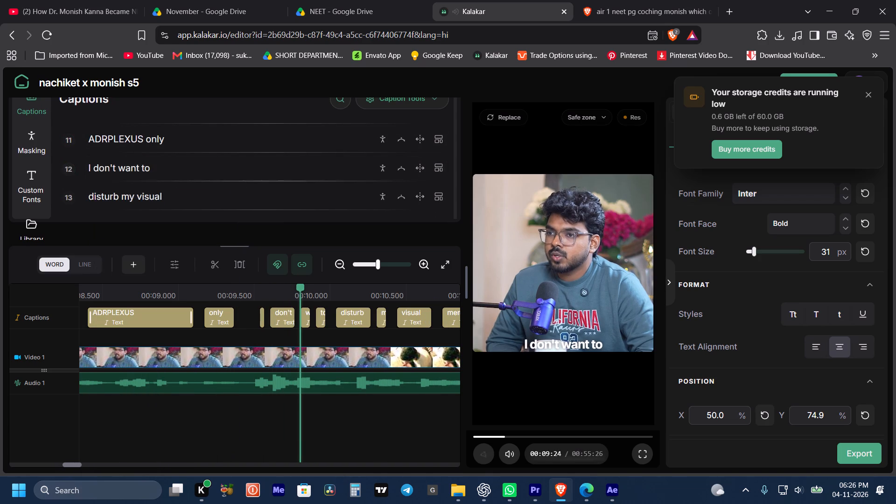
{"action": "key", "text": "space"}
{"action": "key", "text": "space"}
{"action": "key", "text": "space"}
{"action": "key", "text": "space"}
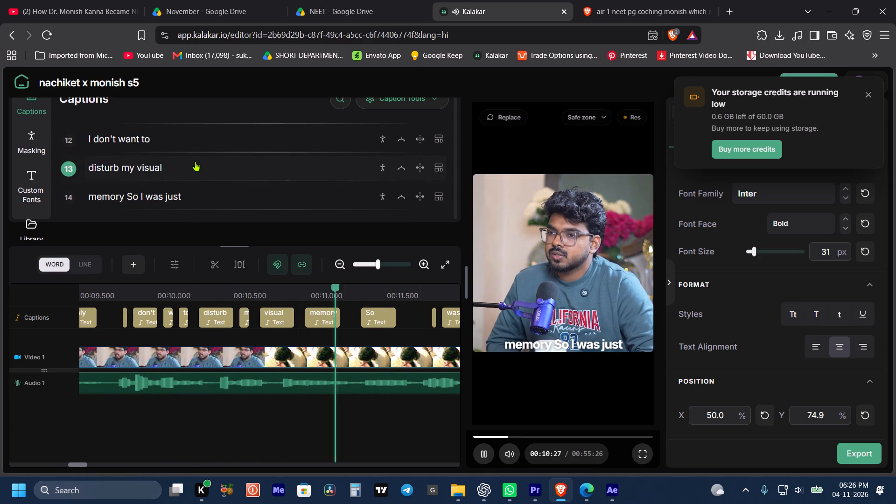
{"action": "key", "text": "space"}
{"action": "left_click", "coordinate": [102, 164]}
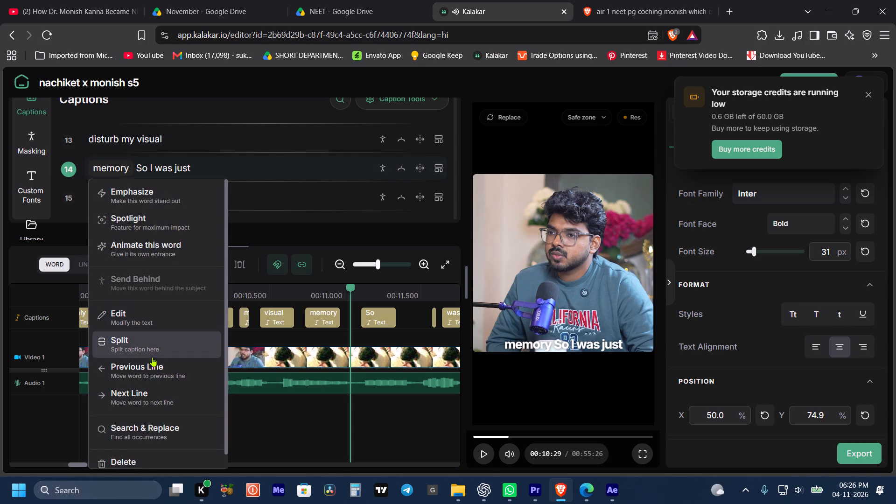
{"action": "left_click", "coordinate": [152, 367]}
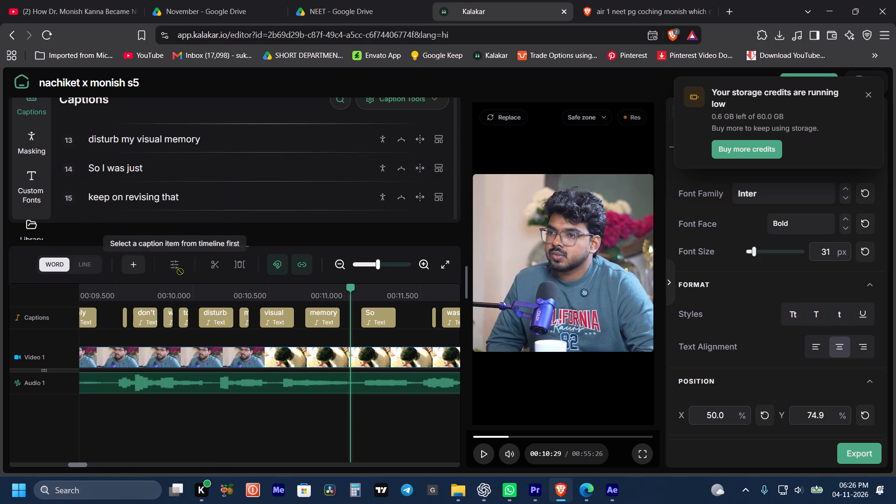
Play on to the "four to five times So" caption and change "four" to "4" and "five" to "5".
{"action": "key", "text": "space"}
{"action": "key", "text": "space"}
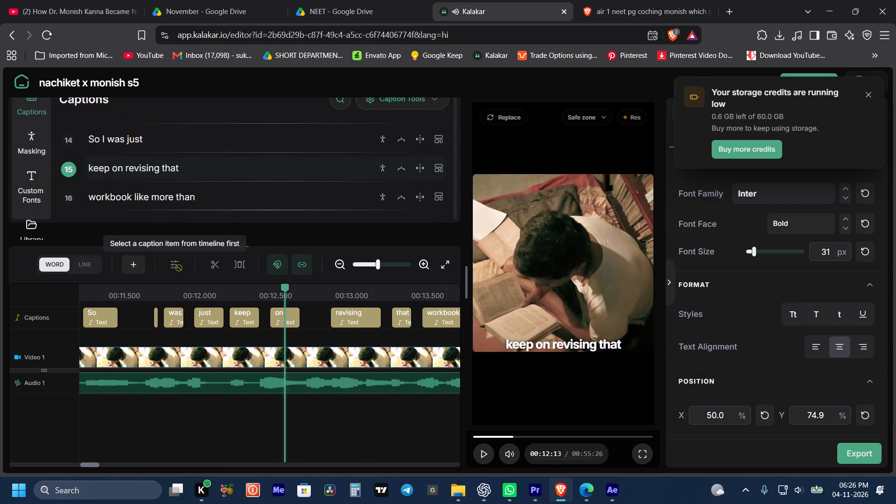
{"action": "key", "text": "space"}
{"action": "key", "text": "space"}
{"action": "key", "text": "space"}
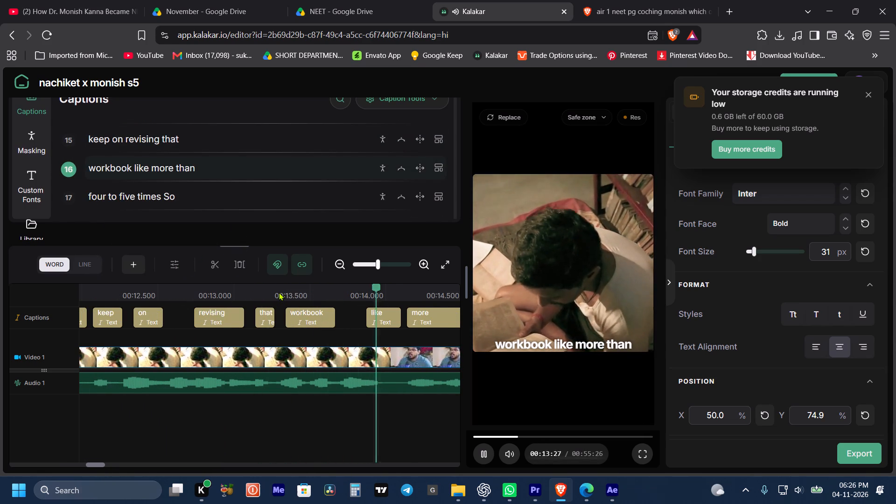
{"action": "key", "text": "space"}
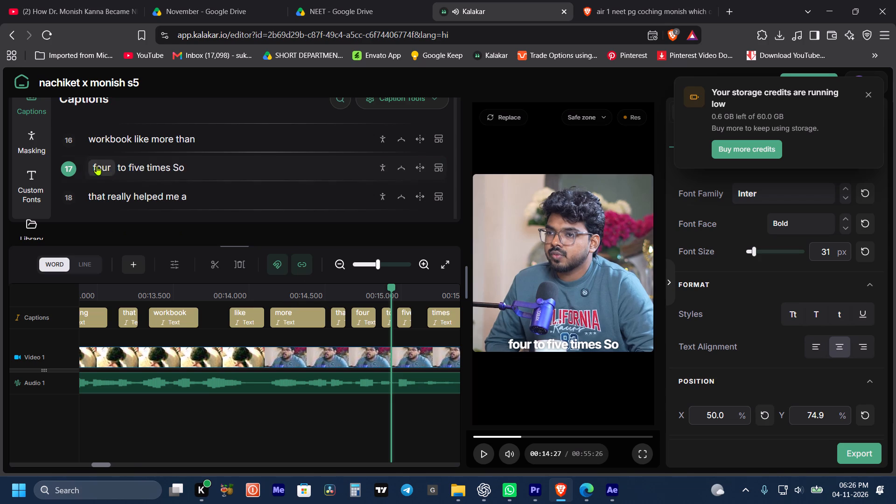
{"action": "left_click", "coordinate": [97, 166]}
{"action": "left_click", "coordinate": [127, 313]}
{"action": "key", "text": "4"}
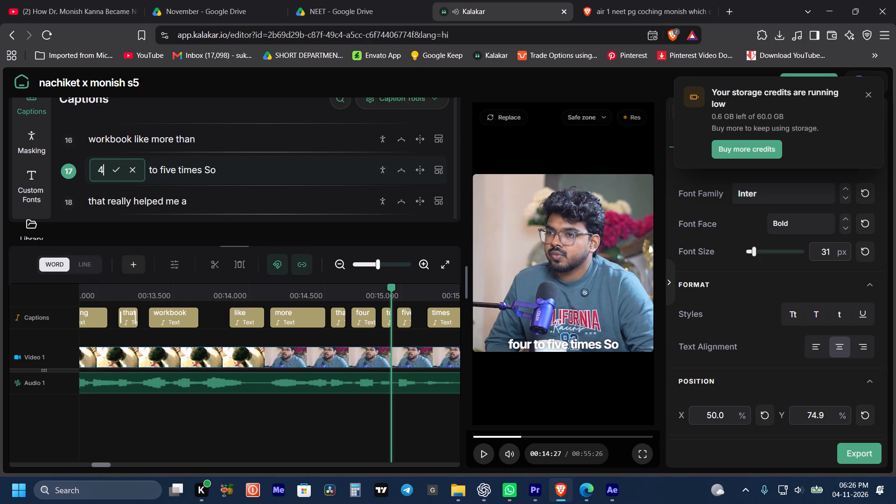
{"action": "key", "text": "Return"}
{"action": "left_click", "coordinate": [115, 167]}
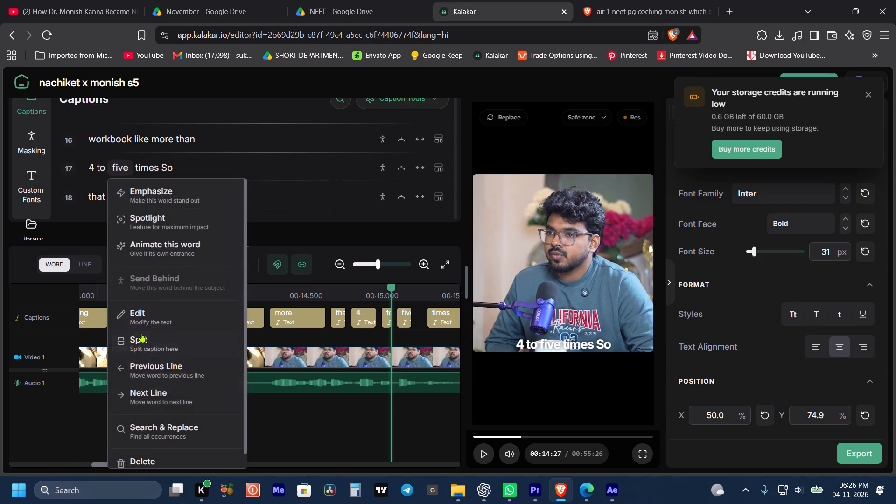
{"action": "left_click_drag", "start_coordinate": [141, 333], "coordinate": [145, 314]}
{"action": "key", "text": "5"}
{"action": "key", "text": "Return"}
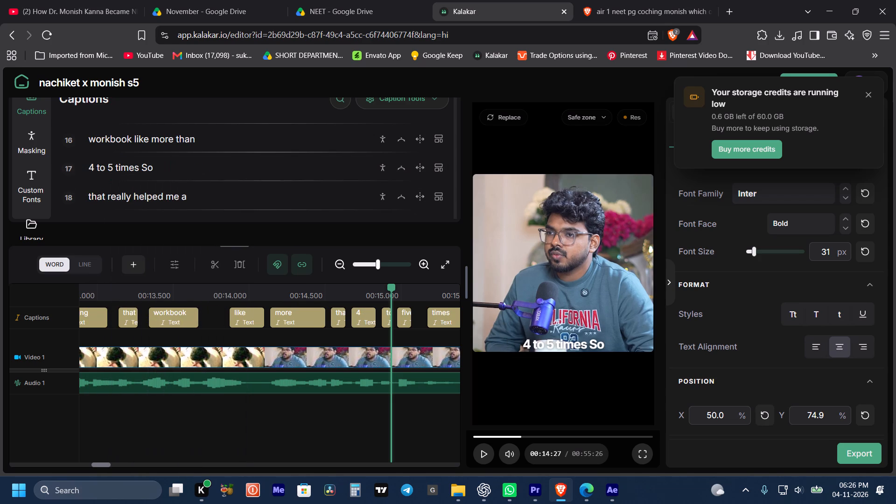
Move "So" from the end of "4 to 5 times So" to the next caption line.
{"action": "key", "text": "space"}
{"action": "key", "text": "space"}
{"action": "left_click", "coordinate": [155, 164]}
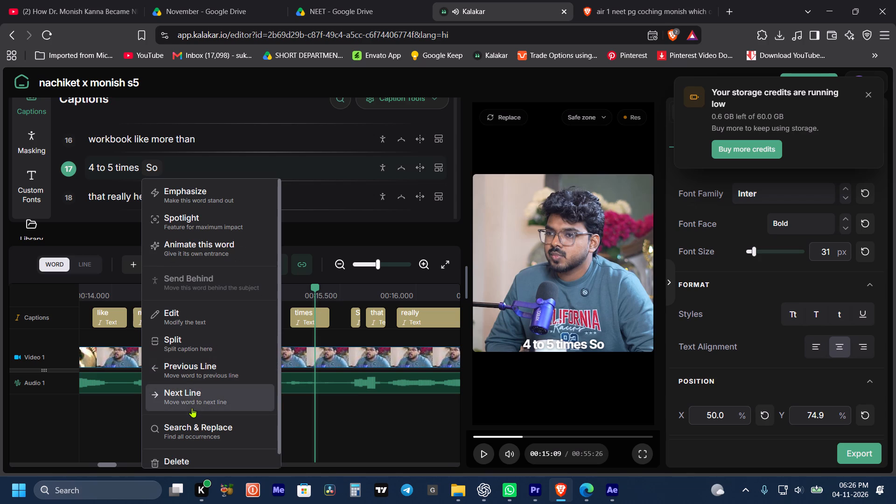
{"action": "left_click", "coordinate": [192, 408]}
Play on and move "a" from the end of "So that really helped me a" to the next caption line.
{"action": "key", "text": "space"}
{"action": "key", "text": "space"}
{"action": "key", "text": "space"}
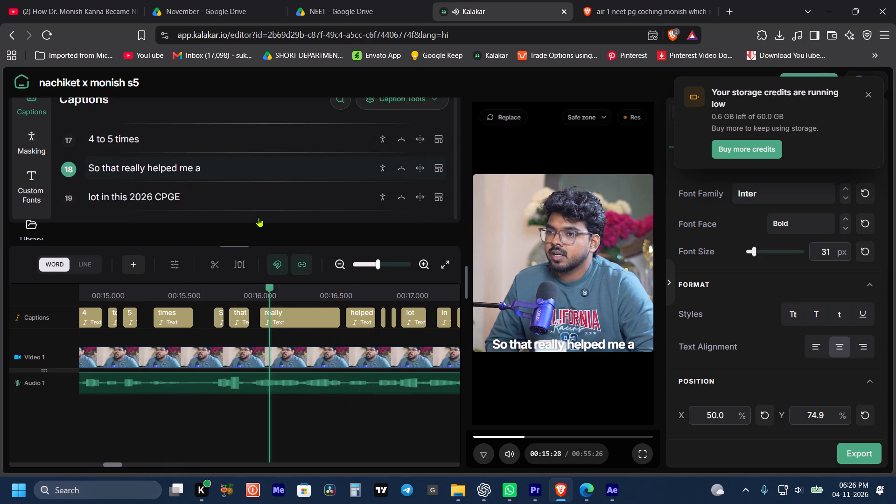
{"action": "key", "text": "space"}
{"action": "key", "text": "space"}
{"action": "key", "text": "space"}
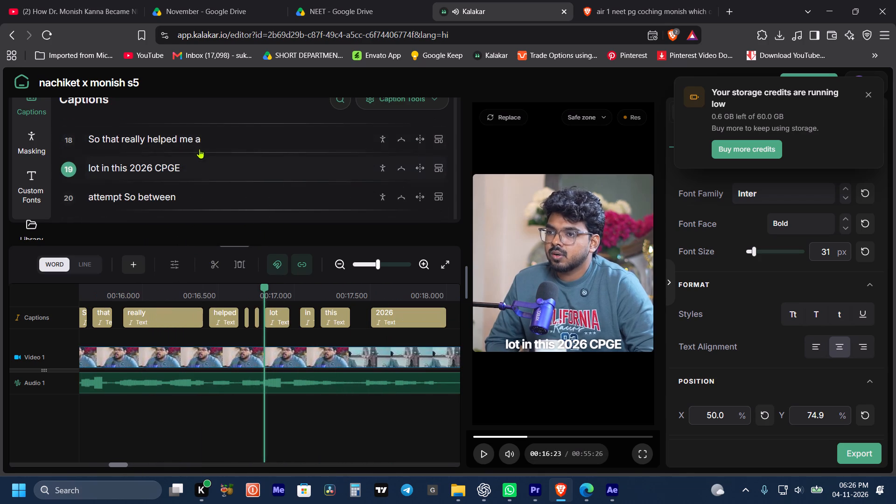
{"action": "left_click", "coordinate": [201, 140]}
{"action": "left_click", "coordinate": [224, 371]}
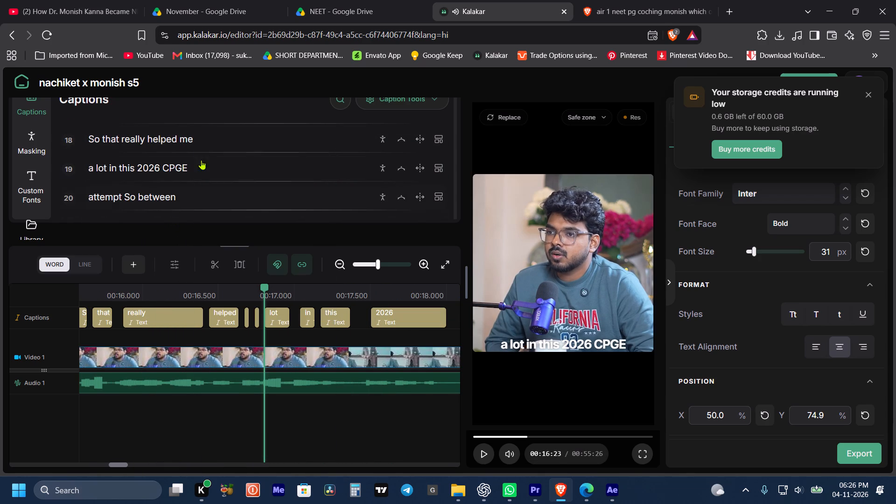
Play on and move "CPGE" to the next caption line so it sits before "attempt".
{"action": "key", "text": "space"}
{"action": "key", "text": "space"}
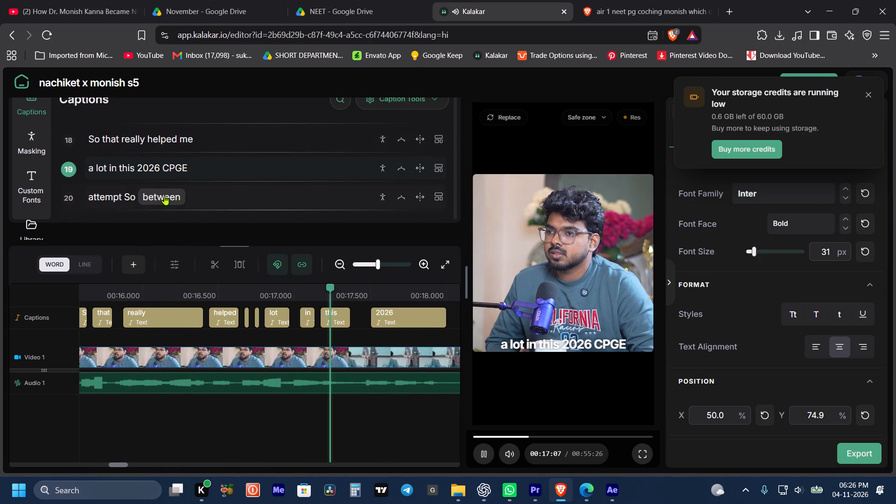
{"action": "key", "text": "space"}
{"action": "key", "text": "space"}
{"action": "key", "text": "space"}
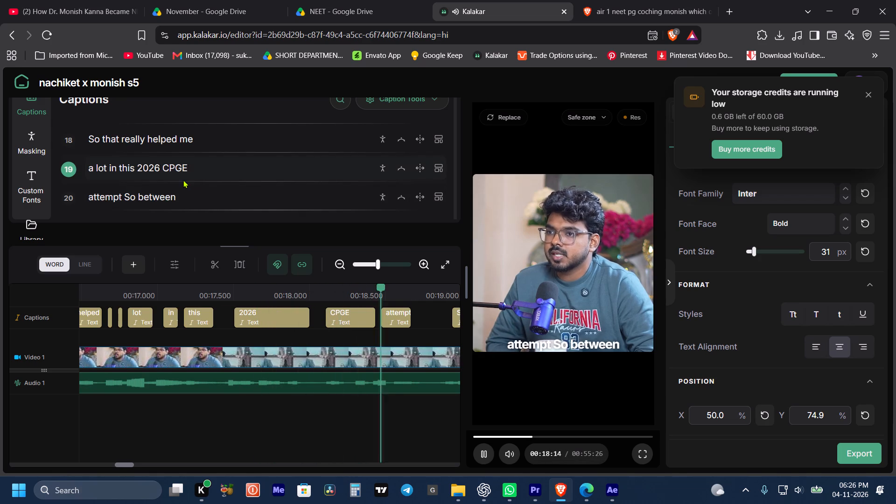
{"action": "key", "text": "space"}
{"action": "left_click", "coordinate": [111, 165]}
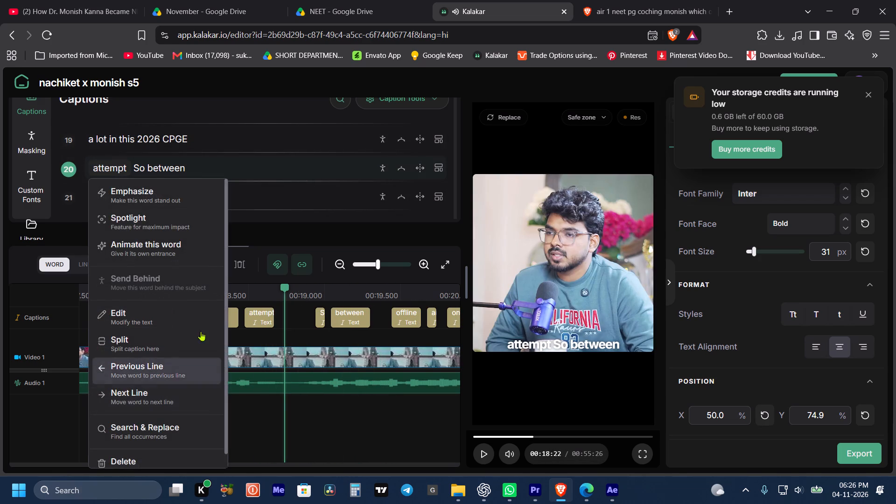
{"action": "left_click", "coordinate": [176, 134]}
{"action": "left_click", "coordinate": [193, 365]}
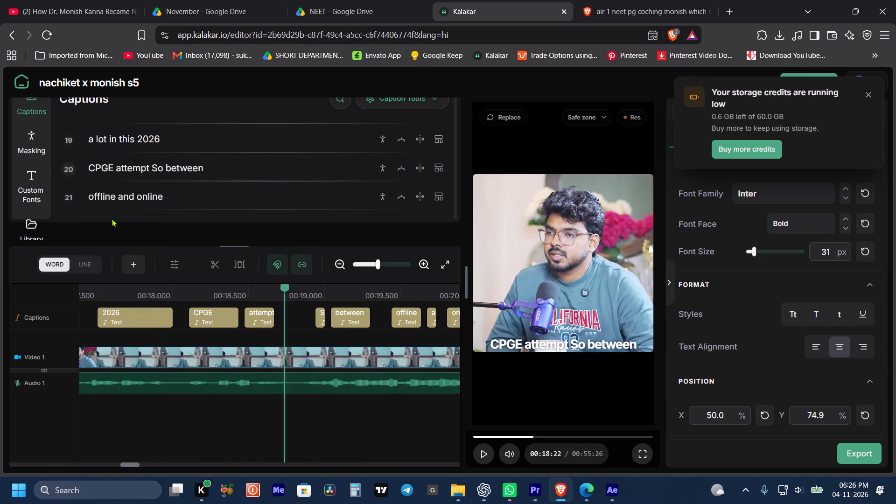
Split "CPGE attempt So between" before "So" so that "So between" forms its own caption line.
{"action": "left_click", "coordinate": [159, 169]}
{"action": "left_click", "coordinate": [206, 347]}
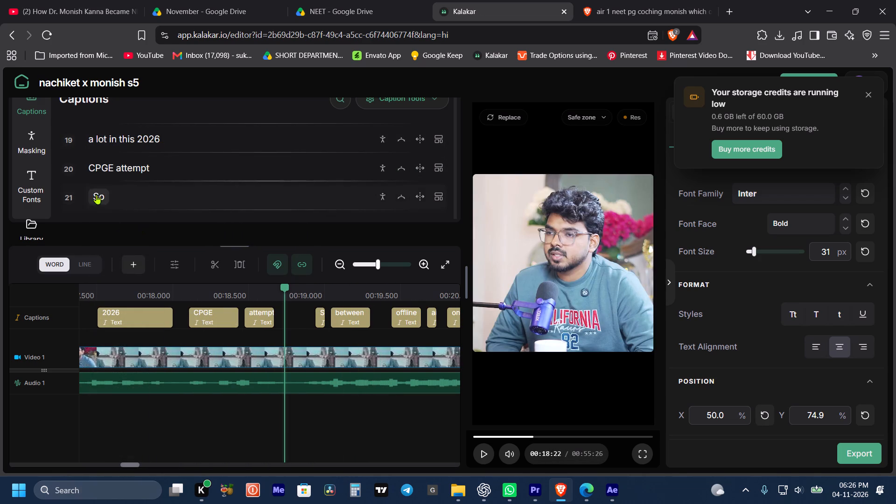
{"action": "left_click", "coordinate": [96, 195]}
{"action": "left_click", "coordinate": [140, 434]}
{"action": "left_click", "coordinate": [180, 151]}
Replay the captions from "a lot in this 2026" onward and correct "CPGE" to "PG" in the "CPGE attempt" line.
{"action": "left_click", "coordinate": [179, 135]}
{"action": "key", "text": "space"}
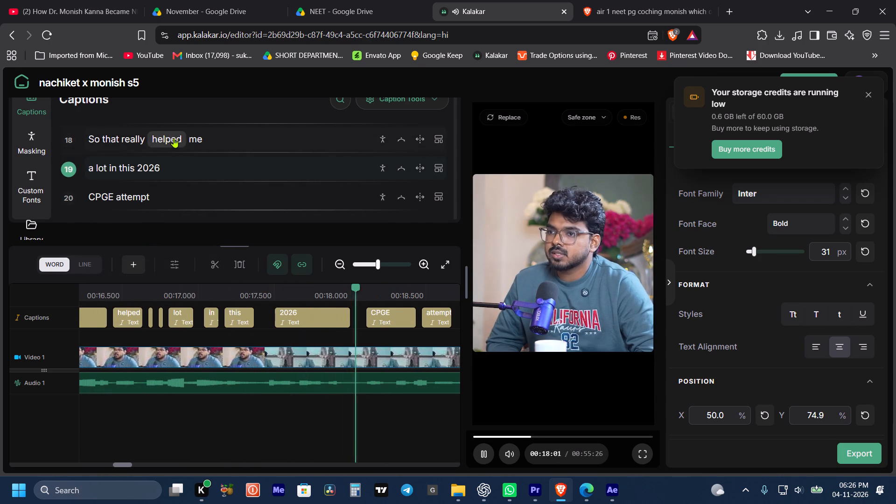
{"action": "key", "text": "space"}
{"action": "left_click_drag", "start_coordinate": [240, 296], "coordinate": [222, 296]}
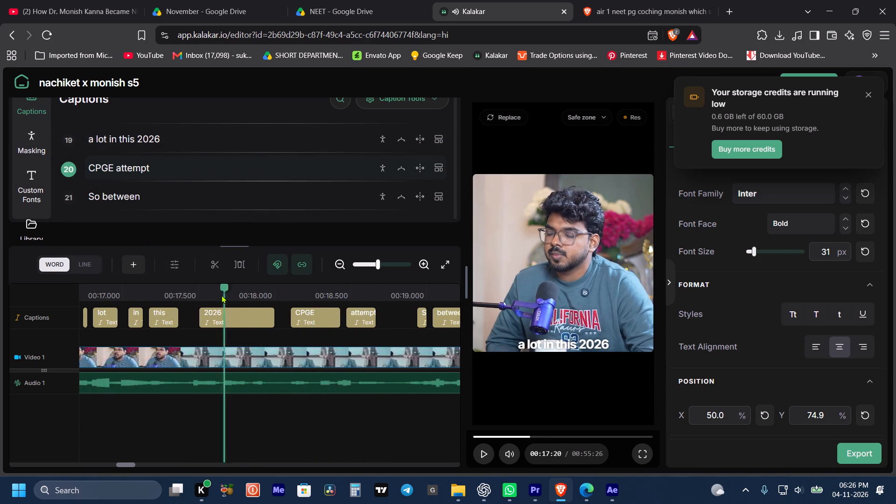
{"action": "key", "text": "space"}
{"action": "key", "text": "space"}
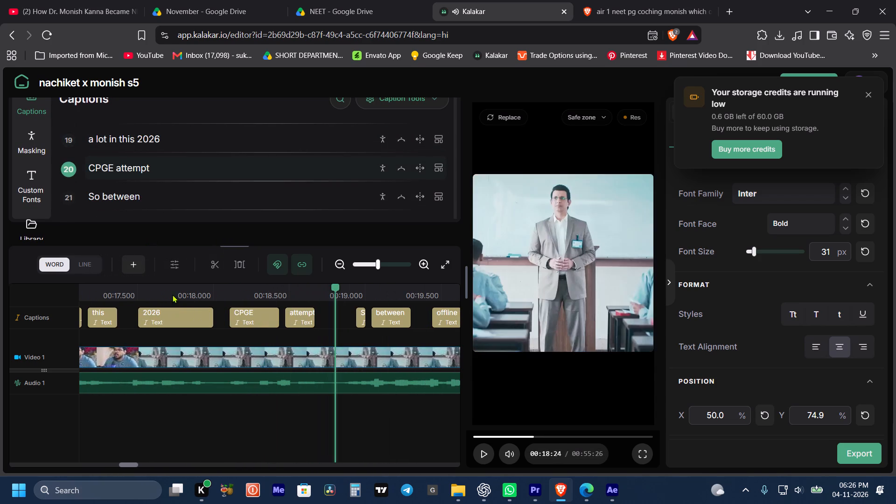
{"action": "left_click", "coordinate": [184, 293]}
{"action": "key", "text": "space"}
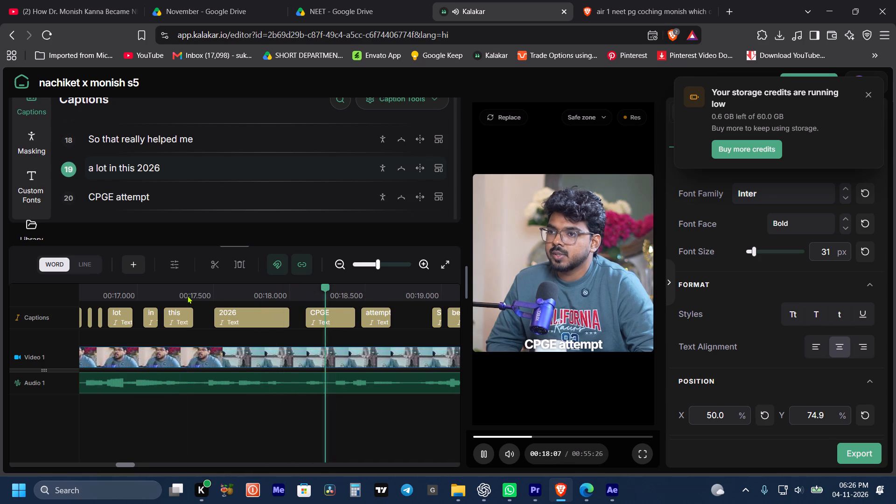
{"action": "key", "text": "space"}
{"action": "left_click", "coordinate": [103, 164]}
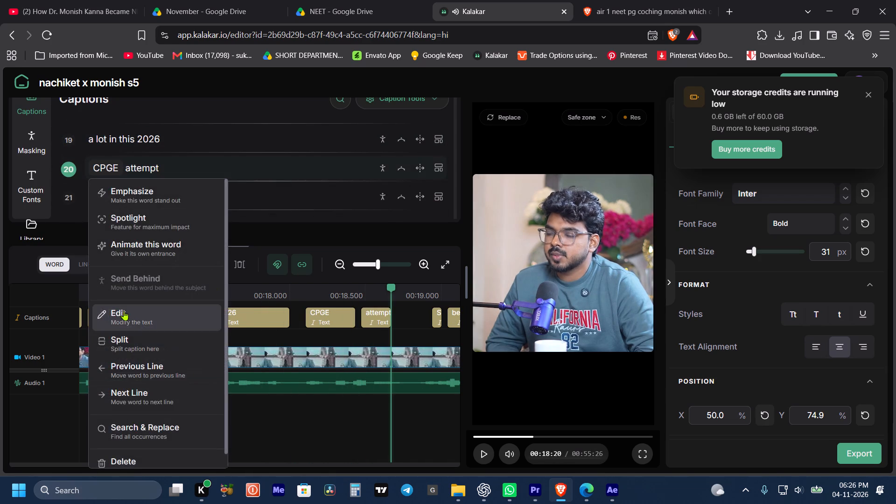
{"action": "left_click", "coordinate": [124, 311]}
{"action": "key", "text": "Left"}
{"action": "key", "text": "Right"}
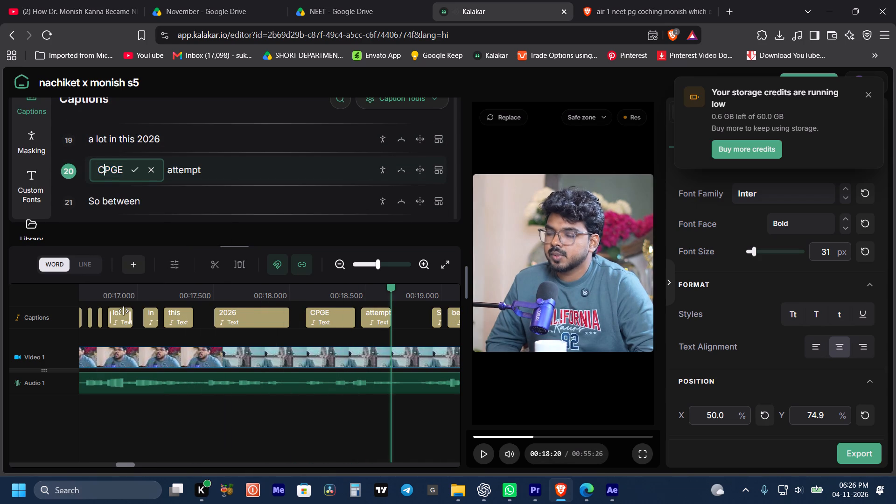
{"action": "key", "text": "BackSpace"}
{"action": "key", "text": "Right"}
{"action": "key", "text": "Right"}
{"action": "key", "text": "Right"}
{"action": "key", "text": "BackSpace"}
{"action": "key", "text": "Return"}
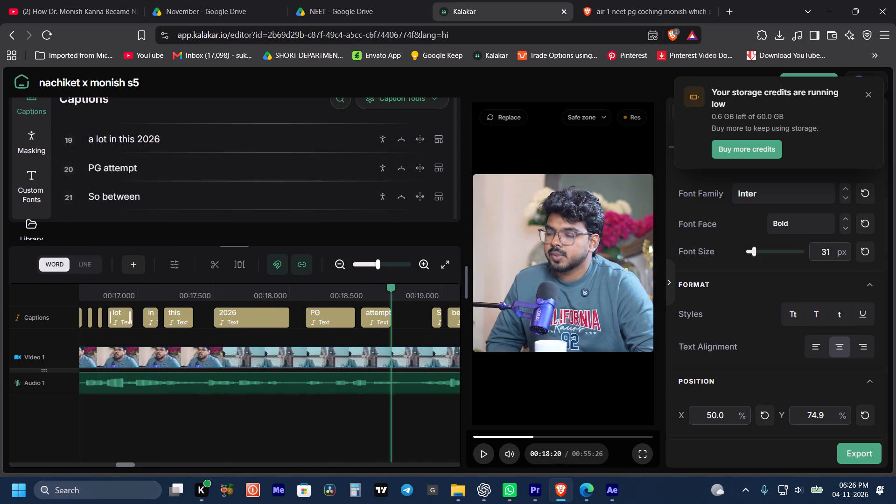
Play on and move "you" from the start of "you Sir I would say" to the previous caption line.
{"action": "key", "text": "space"}
{"action": "key", "text": "space"}
{"action": "key", "text": "space"}
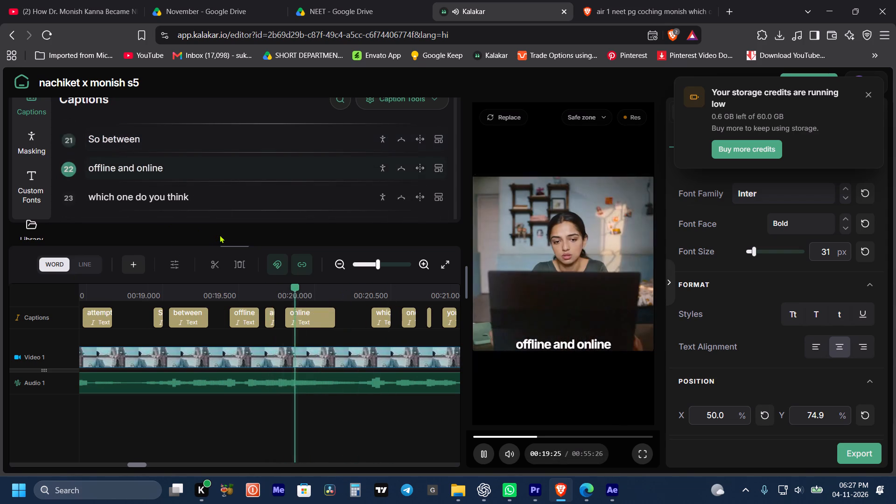
{"action": "key", "text": "space"}
{"action": "key", "text": "space"}
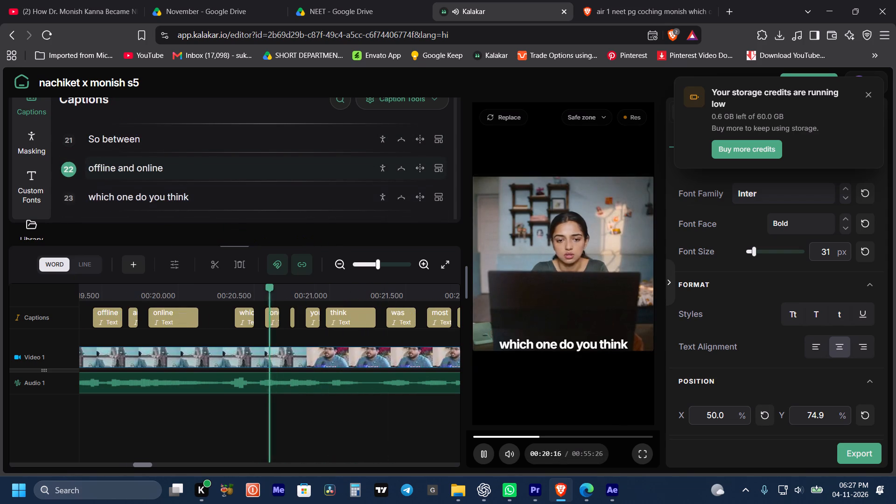
{"action": "key", "text": "space"}
{"action": "key", "text": "space"}
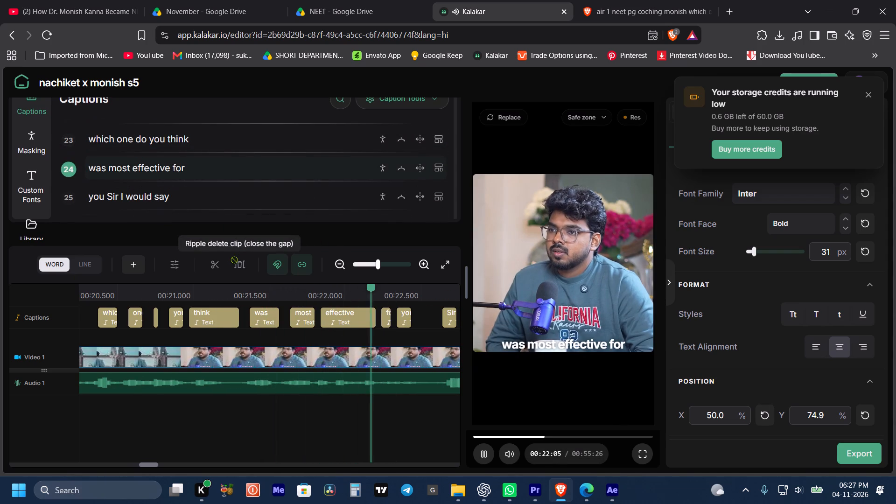
{"action": "key", "text": "space"}
{"action": "key", "text": "space"}
{"action": "key", "text": "space"}
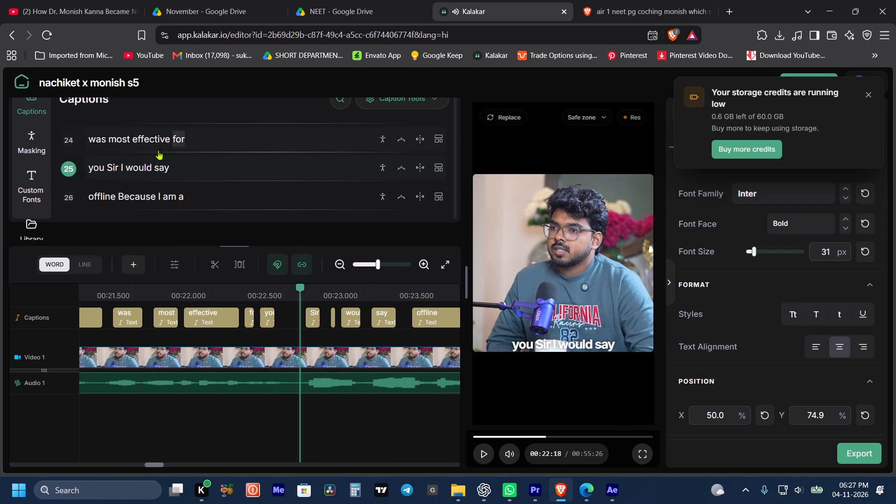
{"action": "left_click", "coordinate": [105, 164]}
{"action": "left_click", "coordinate": [100, 168]}
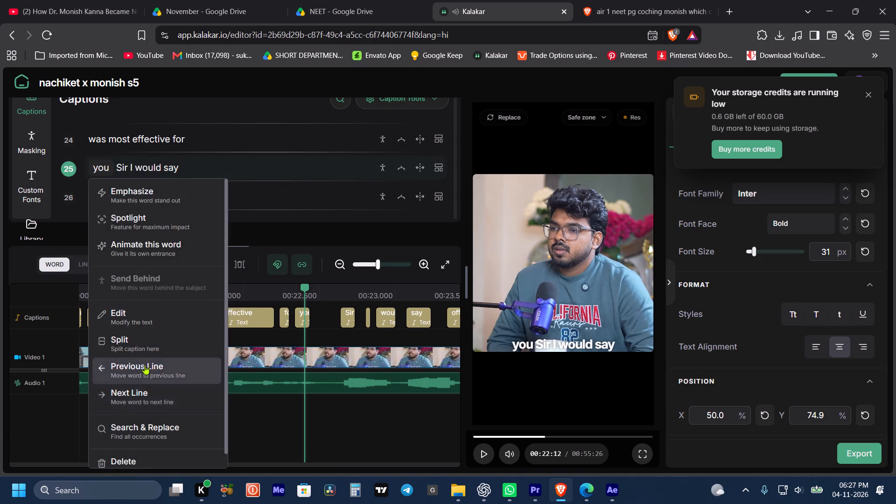
{"action": "left_click", "coordinate": [145, 365]}
Play on and move "offline" from the start of "offline Because I am a" to the previous caption line.
{"action": "key", "text": "space"}
{"action": "key", "text": "space"}
{"action": "key", "text": "space"}
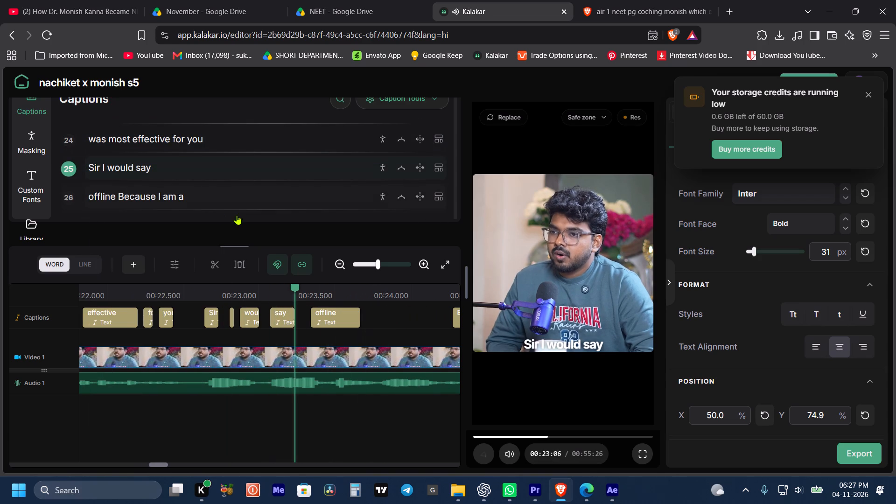
{"action": "key", "text": "space"}
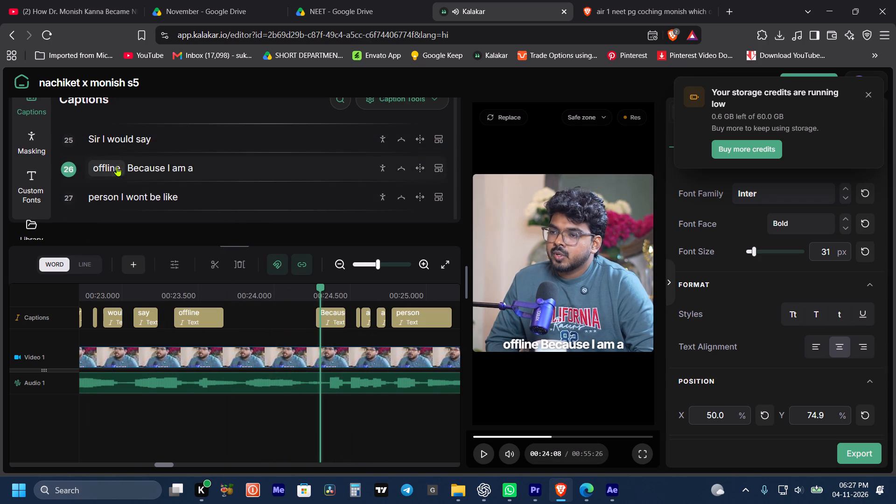
{"action": "left_click", "coordinate": [110, 166]}
{"action": "left_click", "coordinate": [124, 367]}
Replay from "Sir I would say offline" and move "person" from "person I wont be like" to the previous caption line.
{"action": "left_click", "coordinate": [191, 139]}
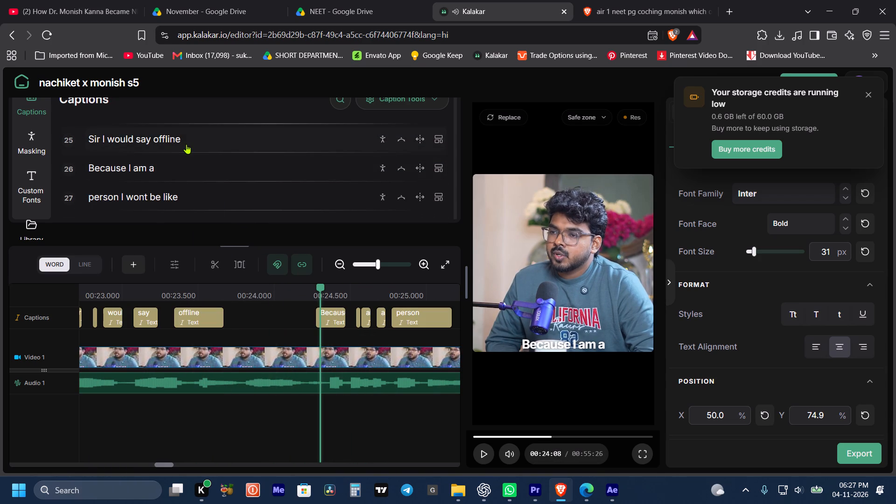
{"action": "key", "text": "space"}
{"action": "key", "text": "space"}
{"action": "left_click", "coordinate": [202, 133]}
{"action": "key", "text": "space"}
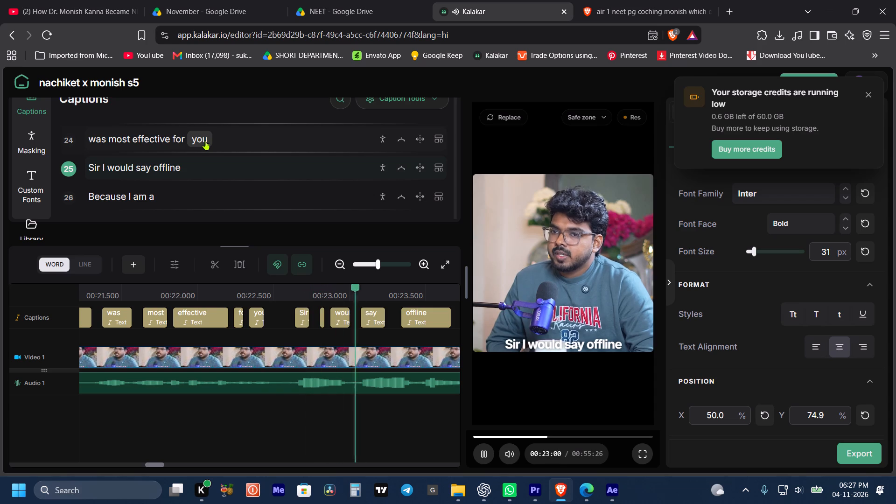
{"action": "key", "text": "space"}
{"action": "key", "text": "space"}
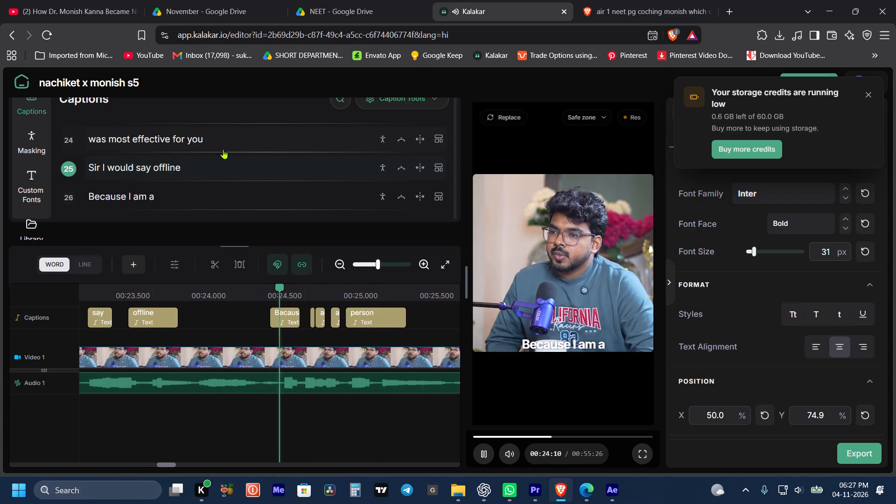
{"action": "key", "text": "space"}
{"action": "key", "text": "space"}
{"action": "key", "text": "space"}
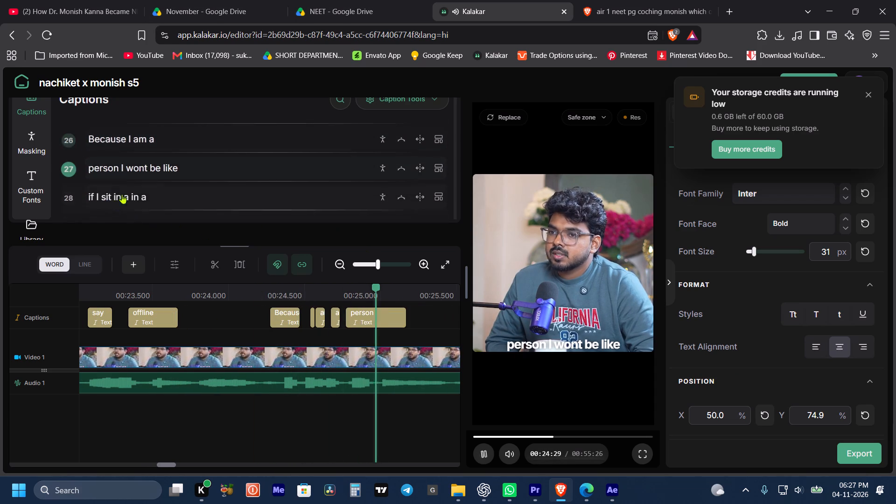
{"action": "left_click", "coordinate": [109, 164]}
{"action": "left_click", "coordinate": [153, 364]}
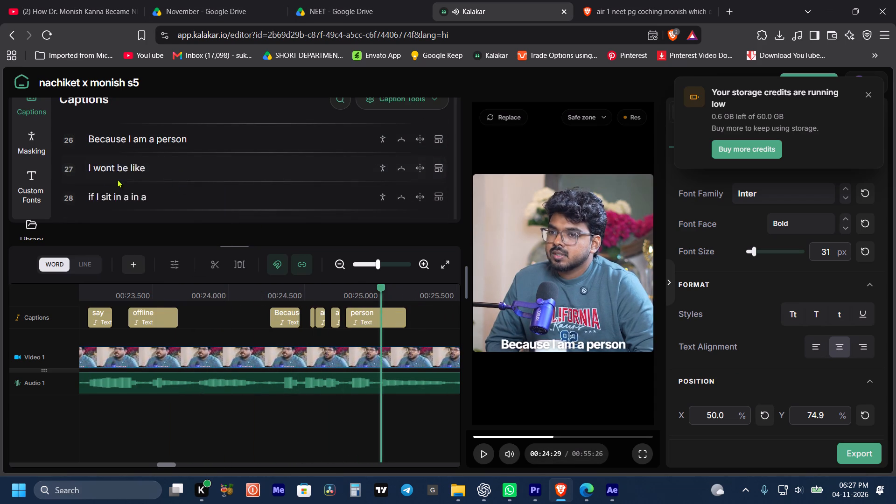
Play on and correct "wont" to "won't" in the "I wont be like" caption line.
{"action": "key", "text": "space"}
{"action": "key", "text": "space"}
{"action": "left_click", "coordinate": [111, 195]}
{"action": "left_click", "coordinate": [138, 336]}
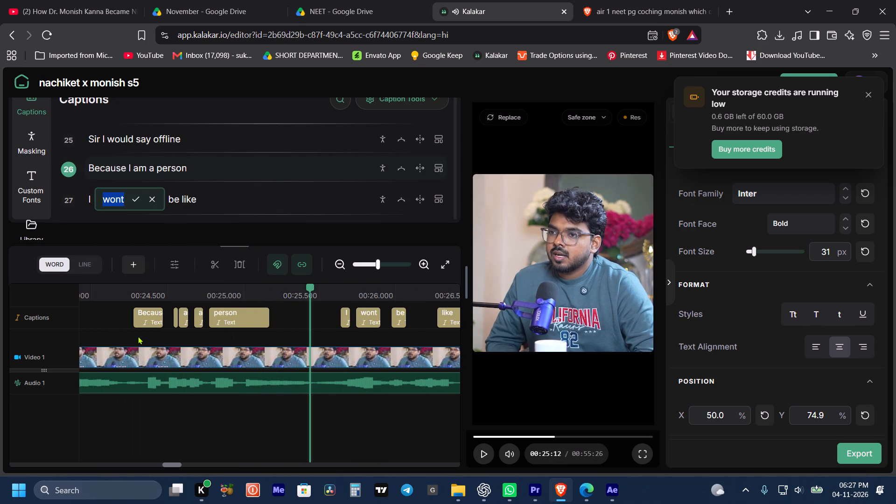
{"action": "key", "text": "Right"}
{"action": "key", "text": "Left"}
{"action": "key", "text": "apostrophe"}
{"action": "key", "text": "Return"}
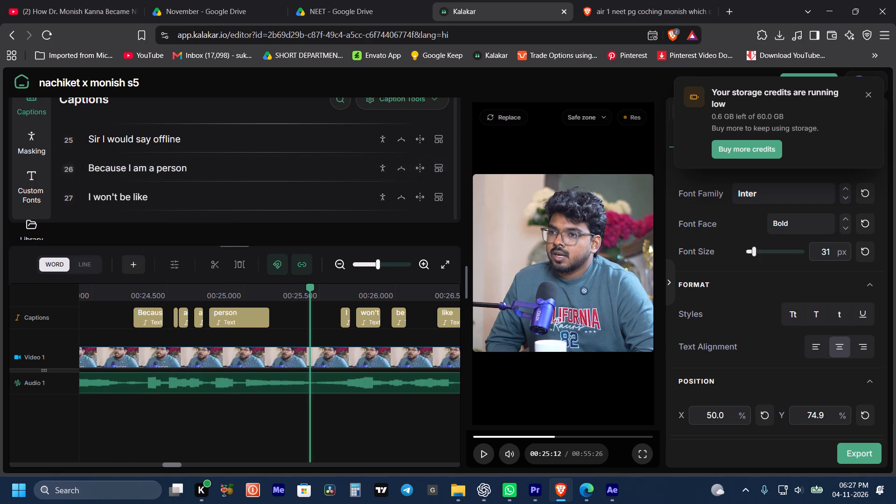
Play on and delete the first repeated "in a" from the caption line "if I sit in a in a".
{"action": "key", "text": "space"}
{"action": "key", "text": "space"}
{"action": "key", "text": "space"}
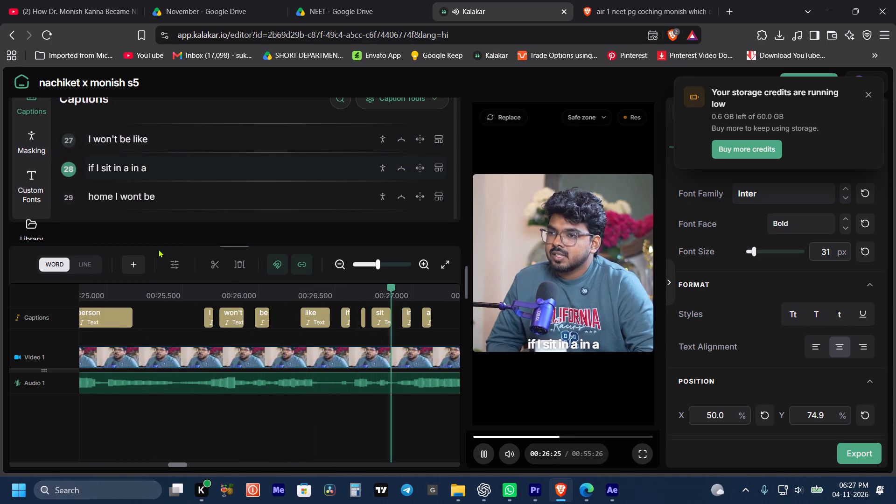
{"action": "key", "text": "space"}
{"action": "key", "text": "space"}
{"action": "key", "text": "space"}
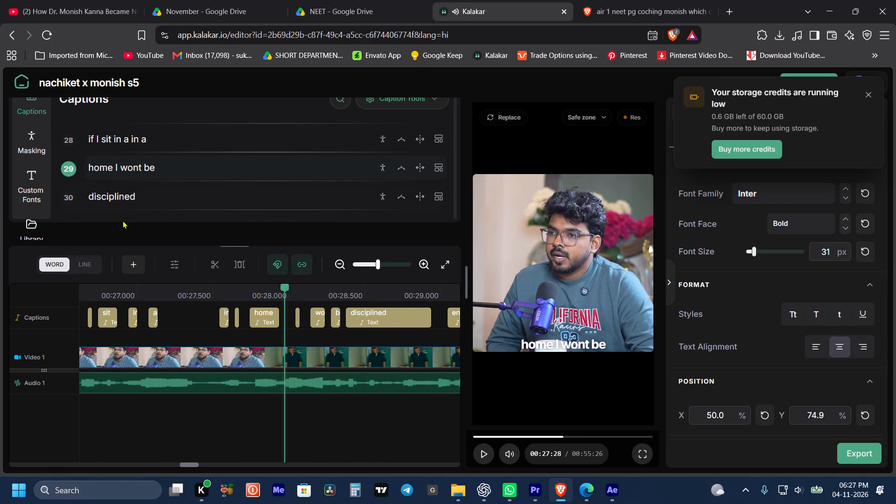
{"action": "left_click", "coordinate": [119, 142]}
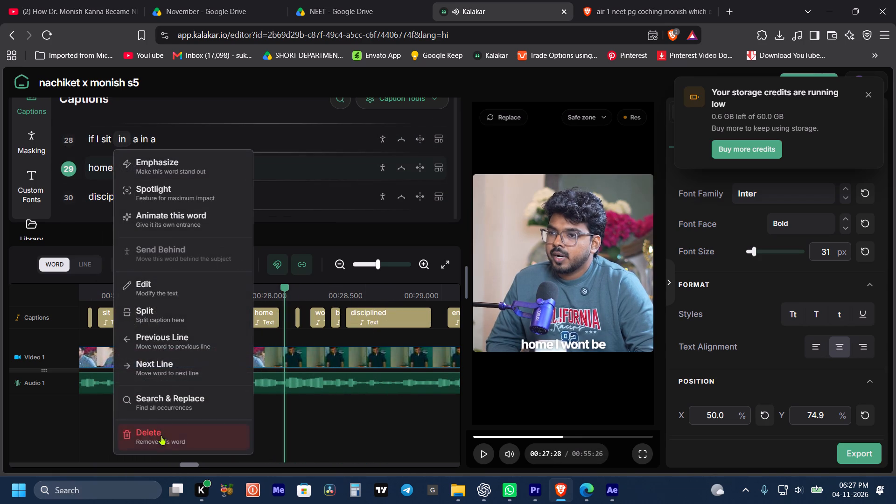
{"action": "left_click", "coordinate": [160, 443]}
{"action": "left_click", "coordinate": [117, 141]}
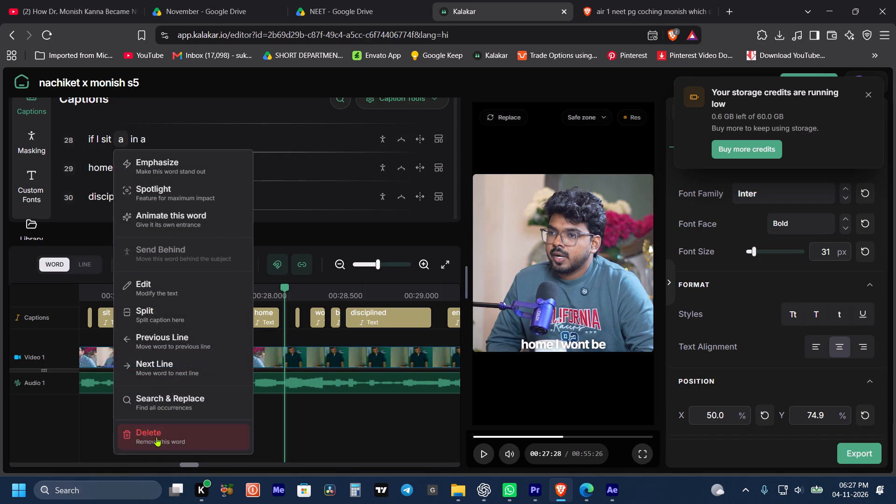
{"action": "left_click", "coordinate": [156, 437]}
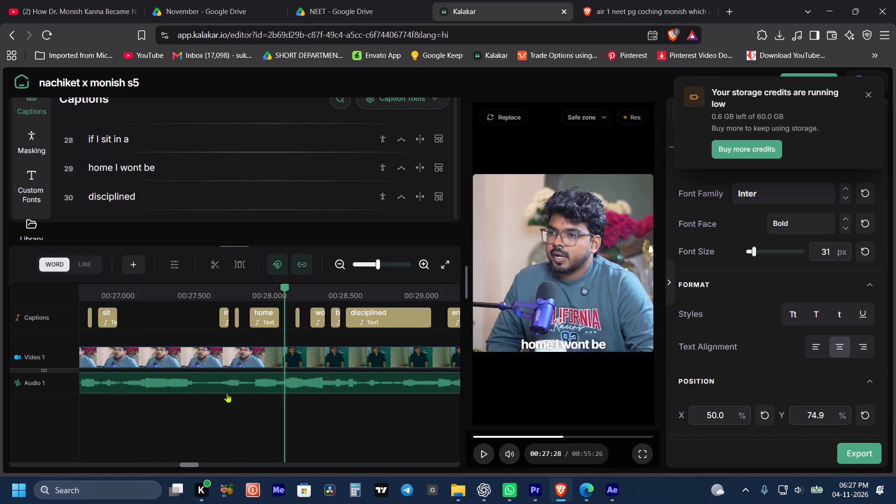
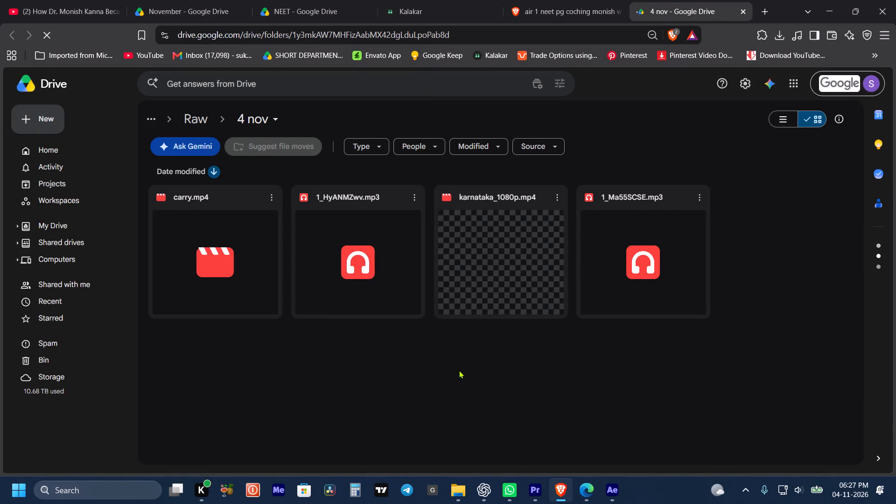
Preview karnataka_1080p.mp4 and listen to 1_Ma55SCSE.mp3 and 1_HyANMZwv.mp3 in the "4 nov" Drive folder.
{"action": "left_click", "coordinate": [459, 370]}
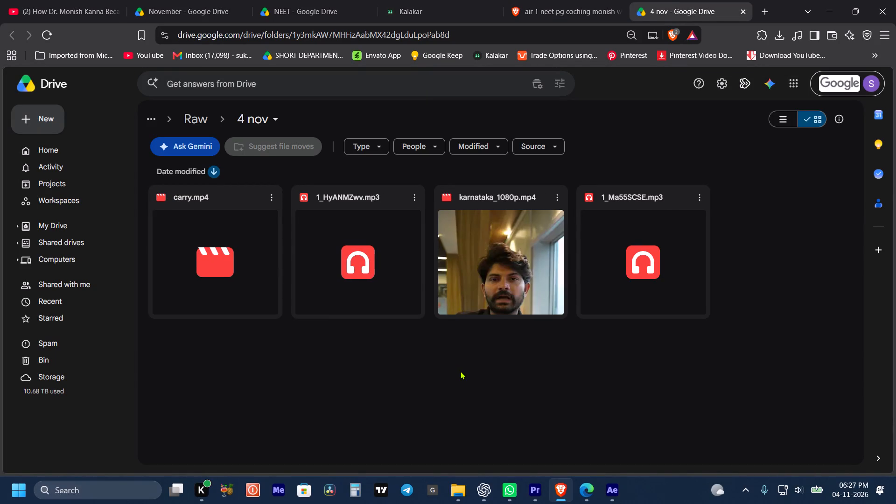
{"action": "double_click", "coordinate": [476, 274]}
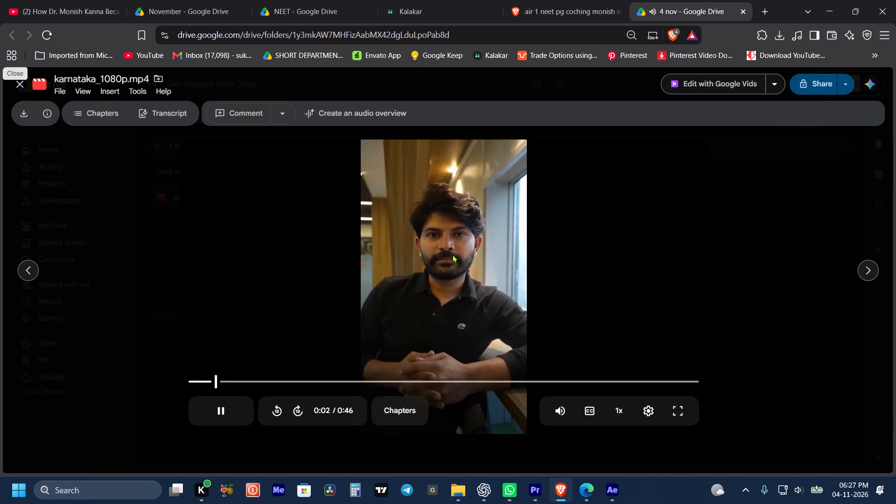
{"action": "left_click_drag", "start_coordinate": [466, 253], "coordinate": [473, 257]}
{"action": "left_click", "coordinate": [775, 318]}
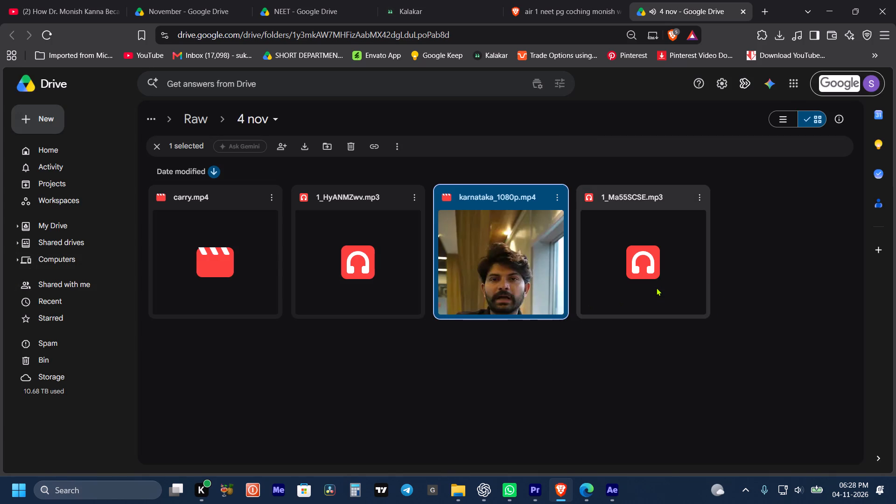
{"action": "double_click", "coordinate": [656, 287]}
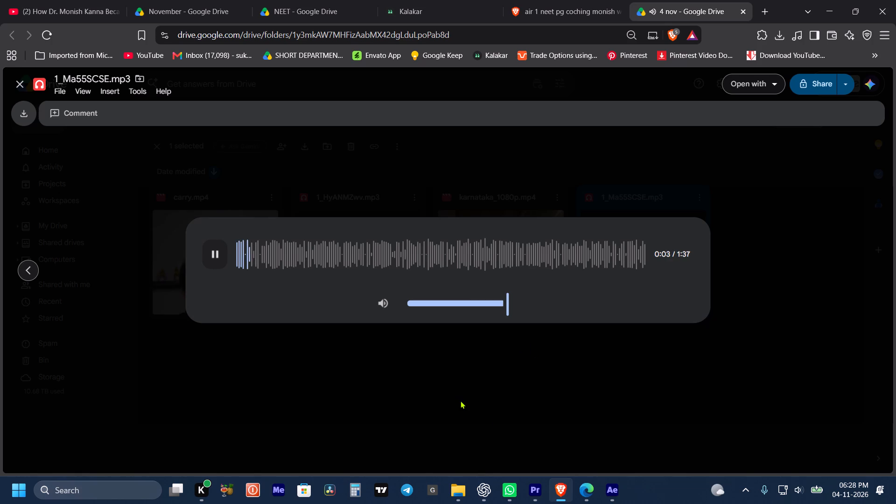
{"action": "left_click", "coordinate": [460, 400]}
{"action": "double_click", "coordinate": [355, 269]}
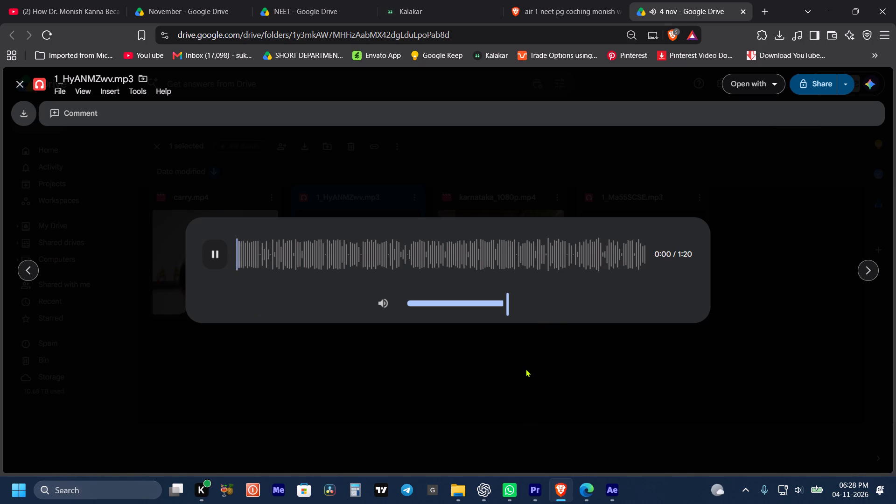
{"action": "left_click", "coordinate": [505, 388]}
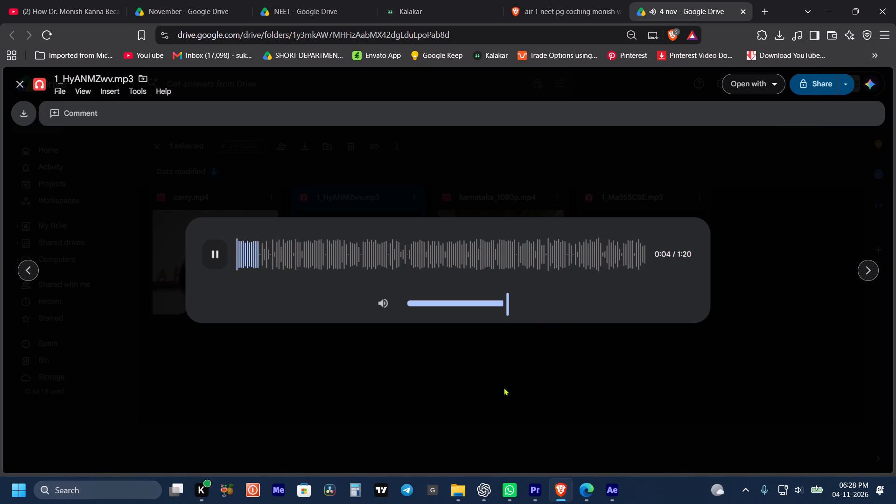
Play carry.mp4 and preview karnataka_1080p.mp4 again in the "4 nov" Drive folder.
{"action": "double_click", "coordinate": [247, 266]}
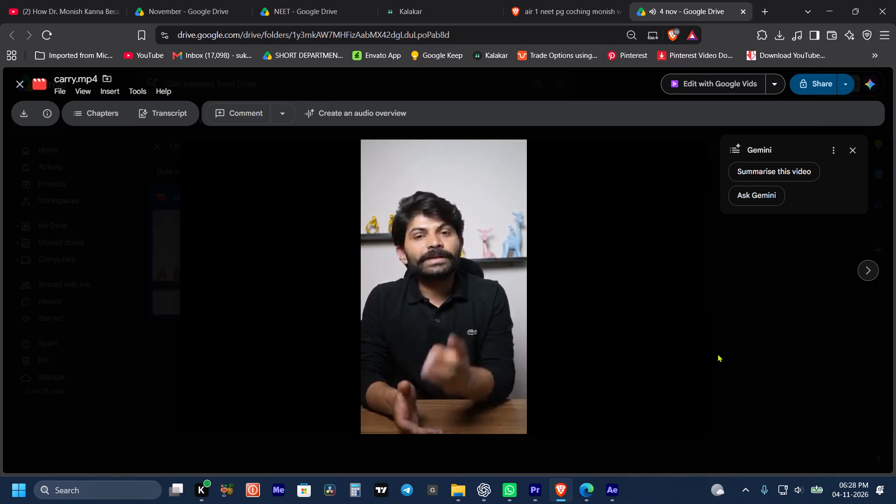
{"action": "left_click", "coordinate": [467, 279]}
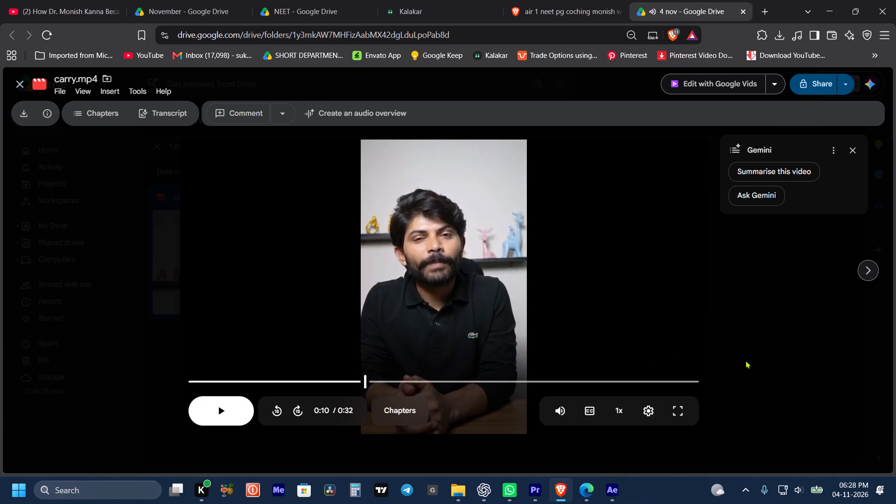
{"action": "left_click", "coordinate": [848, 152]}
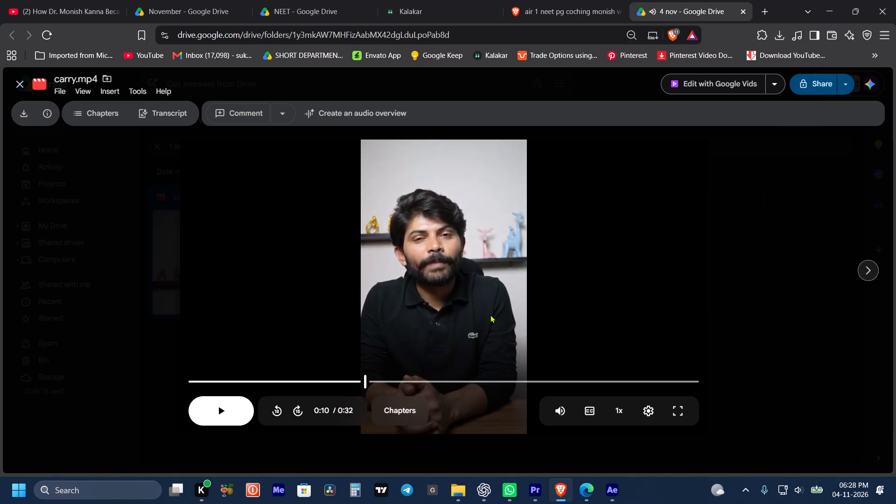
{"action": "left_click", "coordinate": [412, 278]}
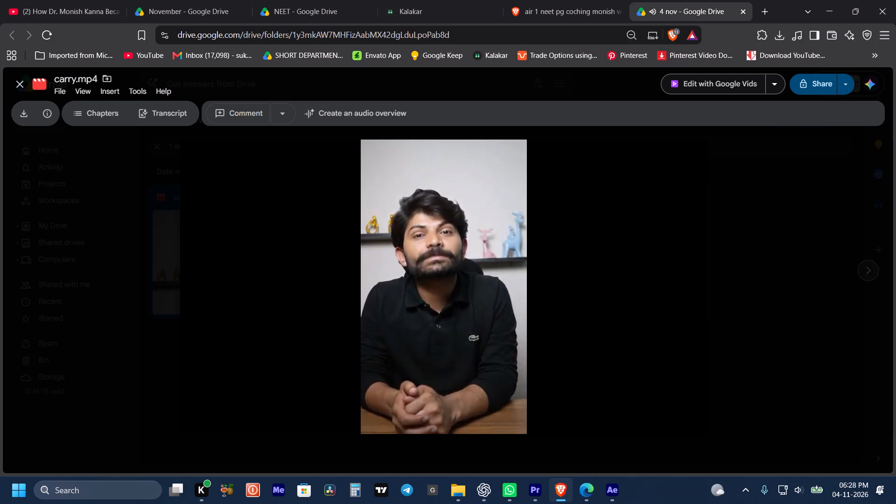
{"action": "left_click", "coordinate": [522, 285]}
{"action": "left_click", "coordinate": [707, 319]}
{"action": "left_click", "coordinate": [773, 373]}
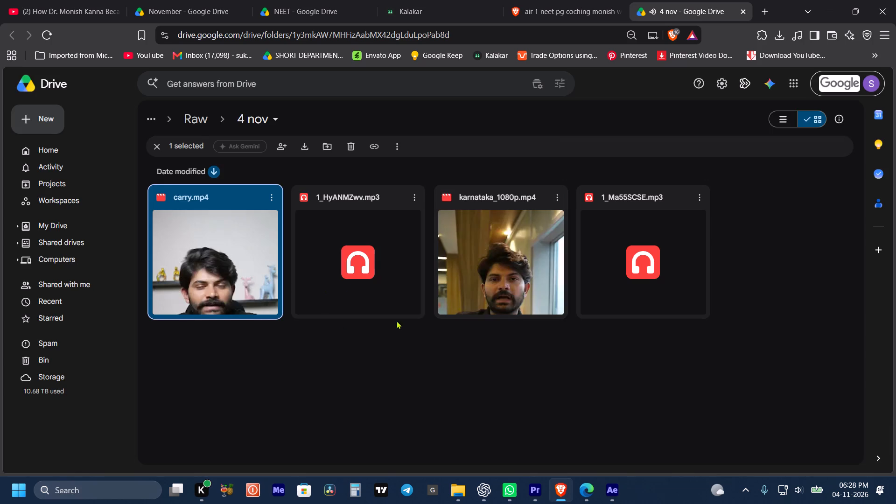
{"action": "double_click", "coordinate": [525, 266]}
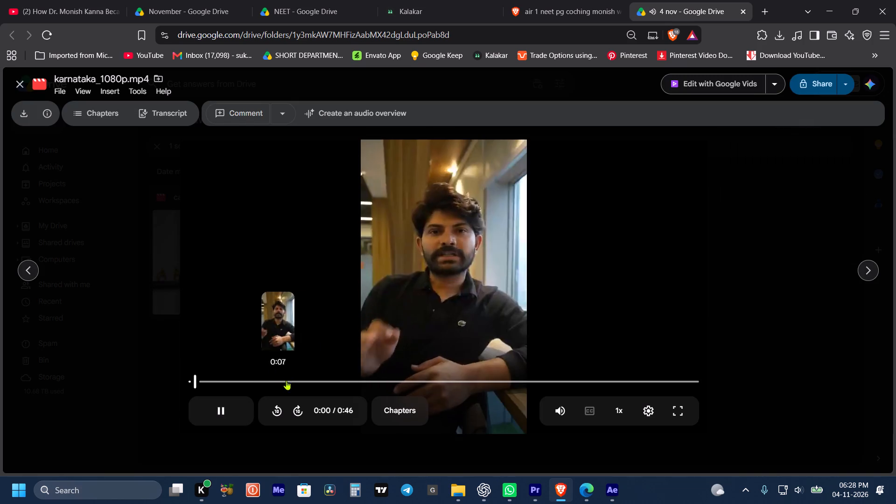
{"action": "left_click_drag", "start_coordinate": [462, 307], "coordinate": [470, 310]}
{"action": "left_click", "coordinate": [749, 411]}
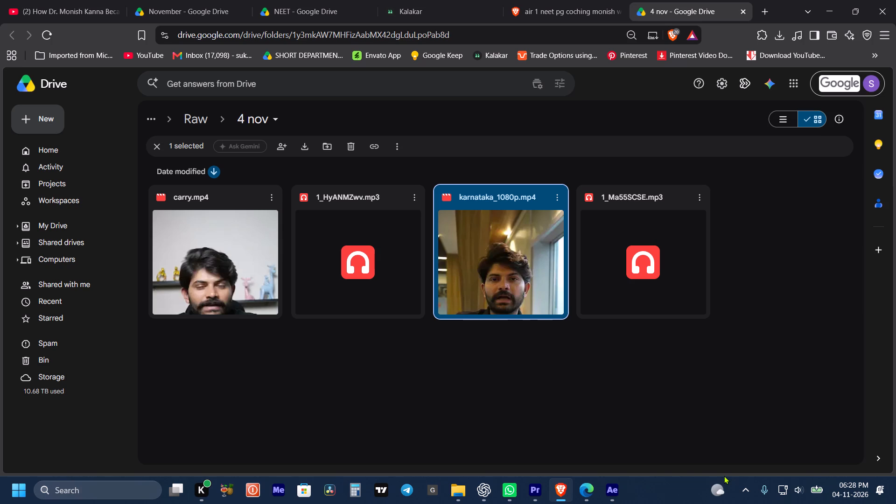
{"action": "left_click", "coordinate": [560, 406]}
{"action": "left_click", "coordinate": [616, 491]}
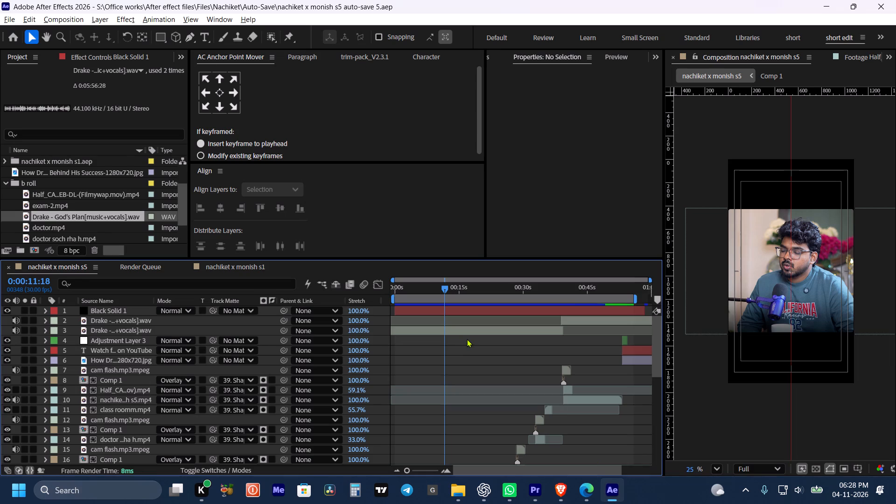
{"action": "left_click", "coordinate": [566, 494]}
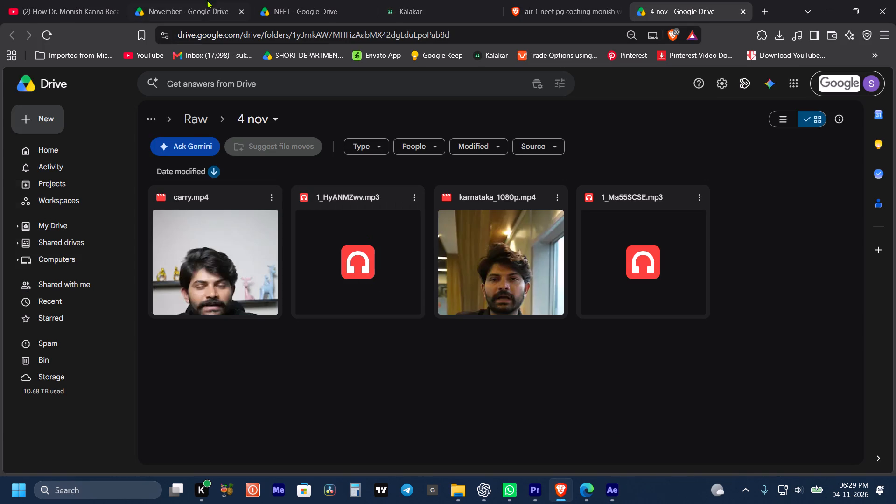
Return to the Kalakar editor, play on and correct "wont" to "won't" in the "home I wont be" caption line.
{"action": "left_click", "coordinate": [470, 0]}
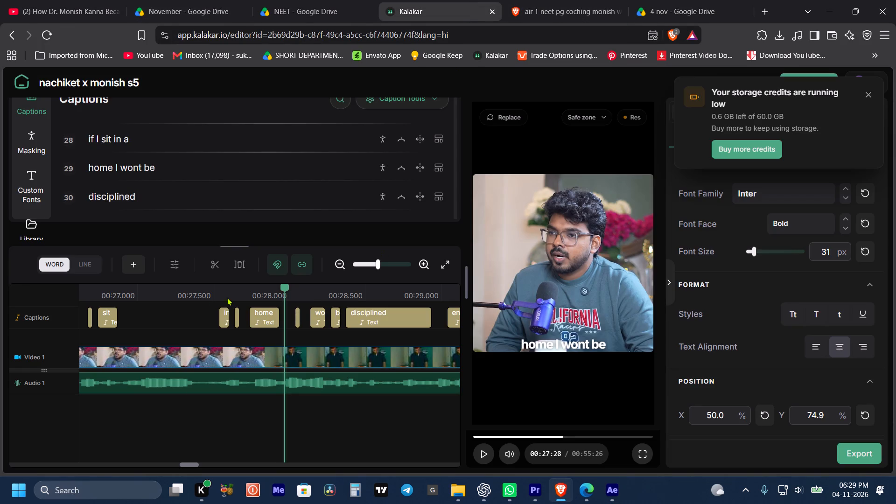
{"action": "left_click", "coordinate": [208, 290]}
{"action": "key", "text": "space"}
{"action": "key", "text": "space"}
{"action": "key", "text": "space"}
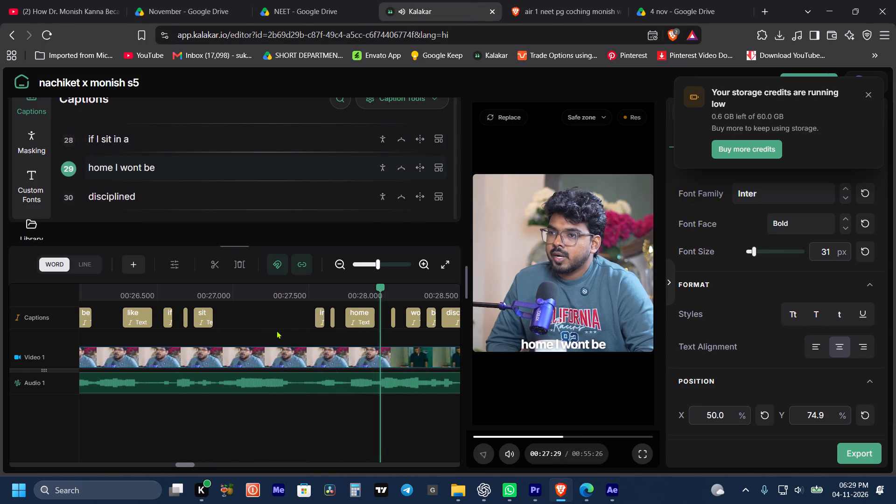
{"action": "key", "text": "space"}
{"action": "scroll", "coordinate": [115, 173], "scroll_direction": "up", "scroll_amount": 1}
{"action": "left_click", "coordinate": [133, 197]}
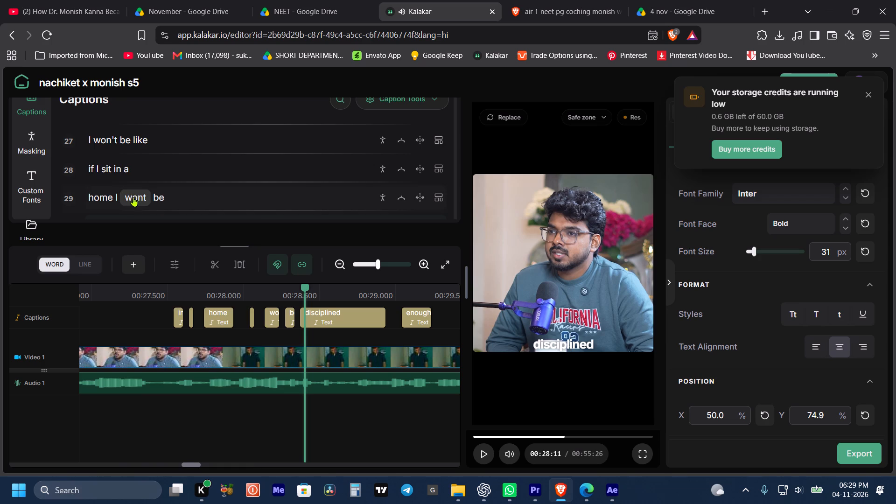
{"action": "left_click", "coordinate": [157, 355]}
{"action": "key", "text": "Right"}
{"action": "key", "text": "Left"}
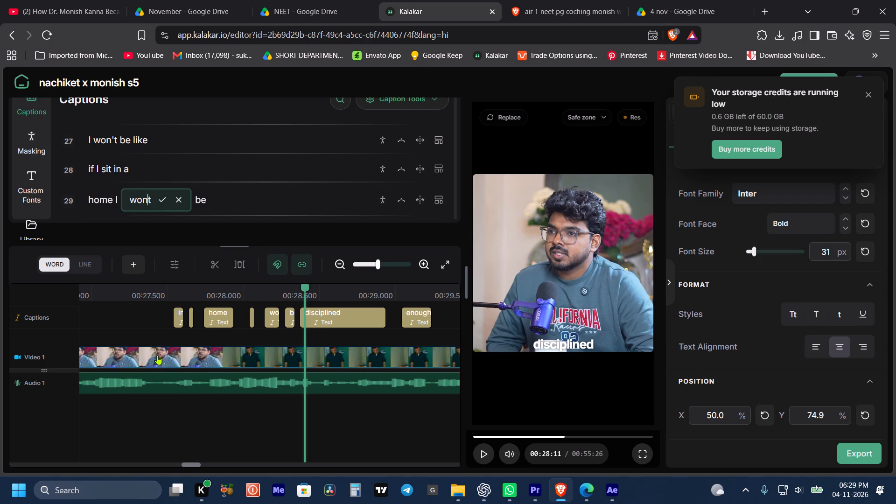
{"action": "key", "text": "apostrophe"}
{"action": "key", "text": "Return"}
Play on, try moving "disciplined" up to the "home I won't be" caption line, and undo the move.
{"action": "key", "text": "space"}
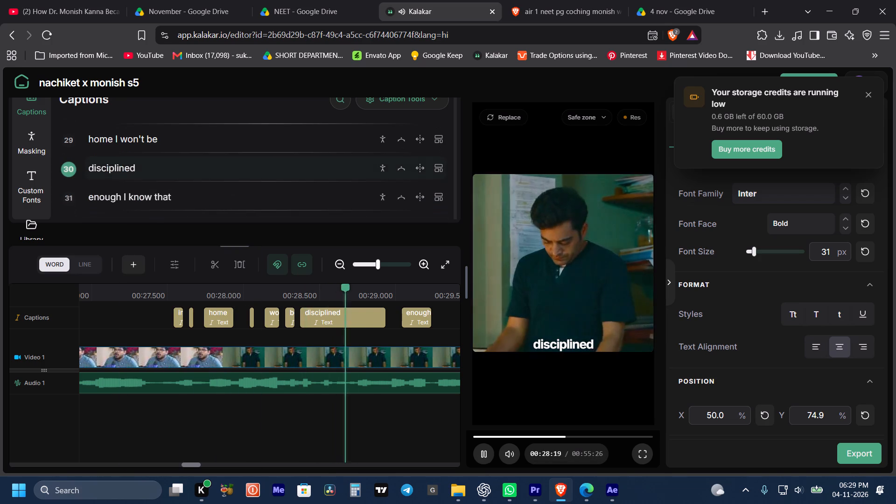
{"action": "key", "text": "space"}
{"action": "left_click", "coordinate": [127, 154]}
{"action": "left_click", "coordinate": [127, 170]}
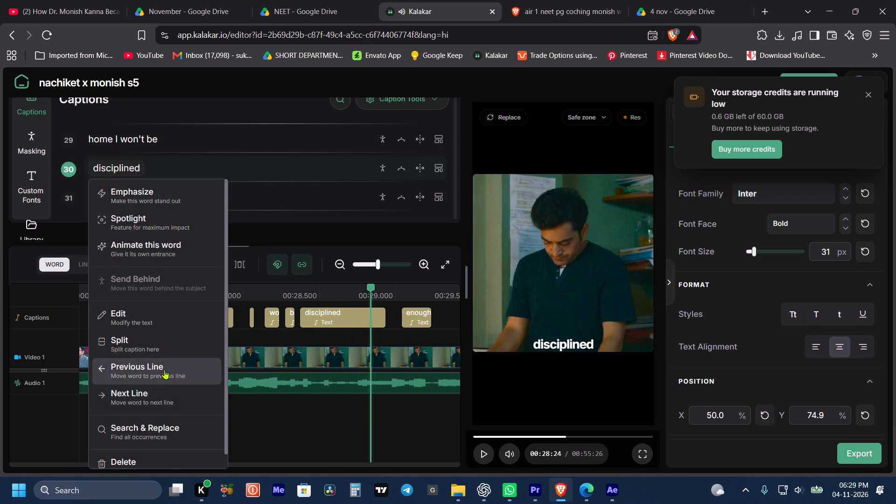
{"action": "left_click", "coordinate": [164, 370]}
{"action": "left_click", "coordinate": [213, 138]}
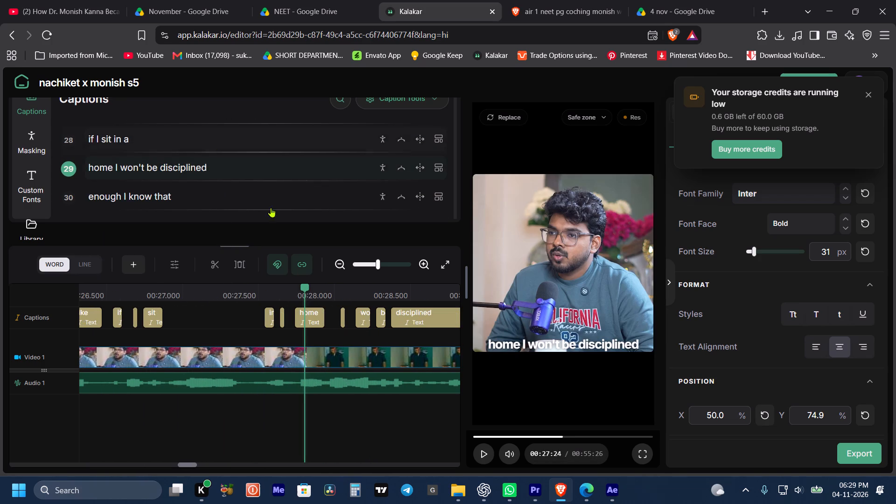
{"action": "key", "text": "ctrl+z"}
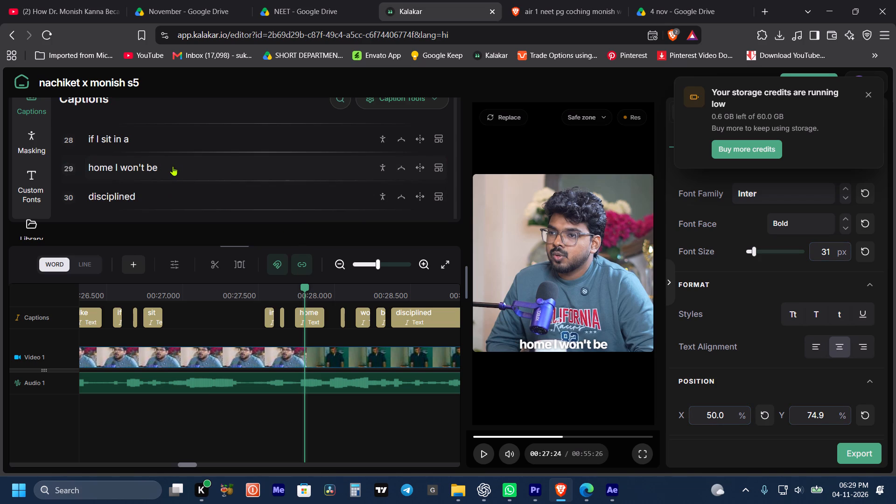
Review the captions against playback from "home I won't be", replaying from "if I sit in a" through "one I decided during".
{"action": "key", "text": "space"}
{"action": "key", "text": "space"}
{"action": "key", "text": "space"}
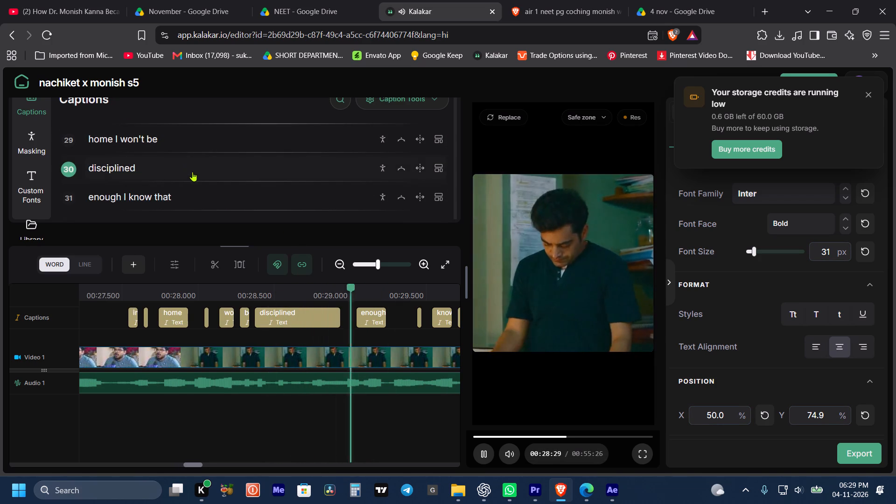
{"action": "key", "text": "space"}
{"action": "key", "text": "space"}
{"action": "key", "text": "space"}
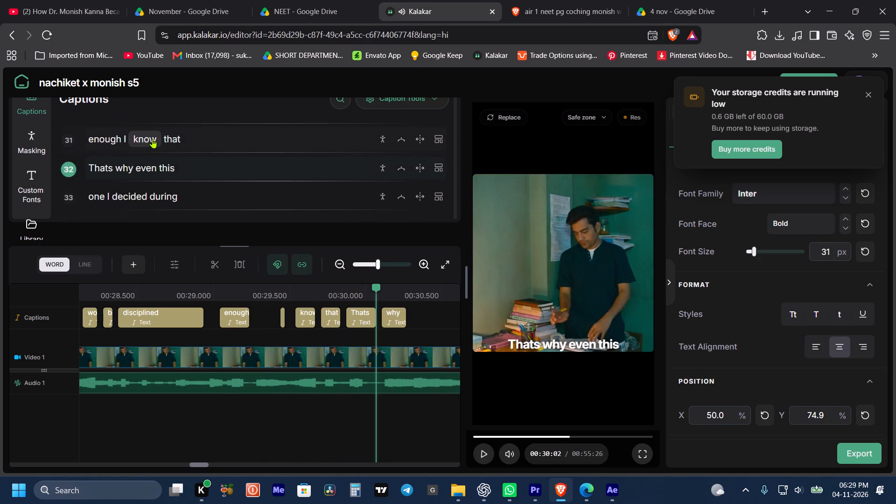
{"action": "scroll", "coordinate": [152, 139], "scroll_direction": "up", "scroll_amount": 2}
{"action": "left_click", "coordinate": [161, 161]}
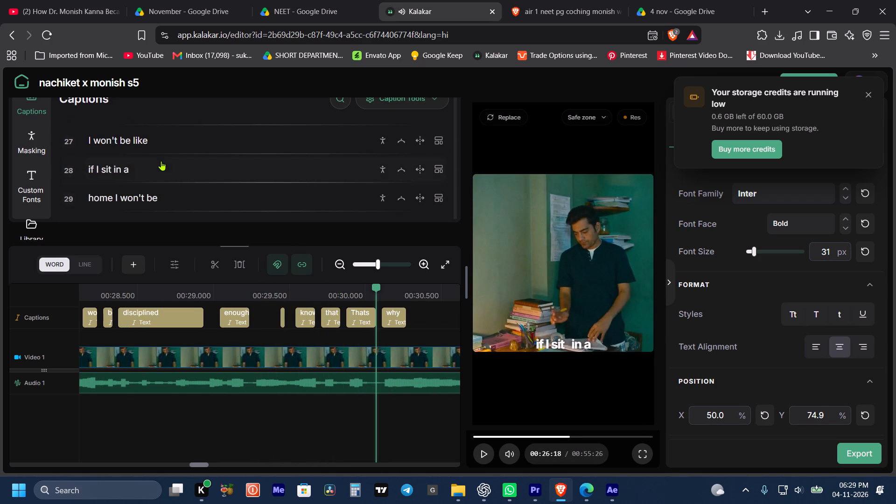
{"action": "key", "text": "space"}
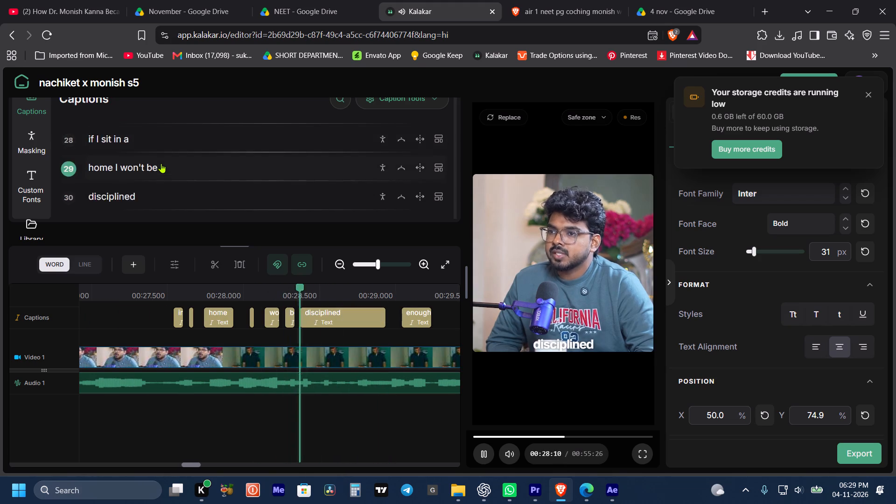
{"action": "key", "text": "space"}
{"action": "key", "text": "space"}
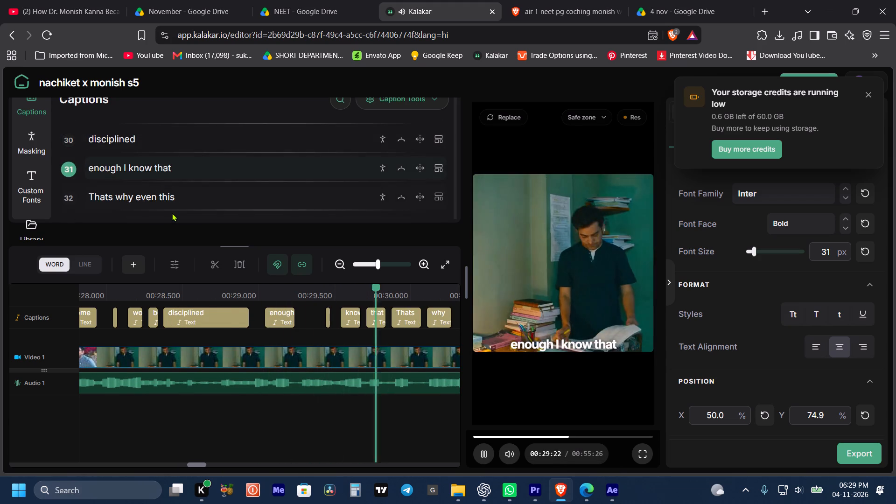
{"action": "key", "text": "space"}
{"action": "key", "text": "space"}
{"action": "key", "text": "space"}
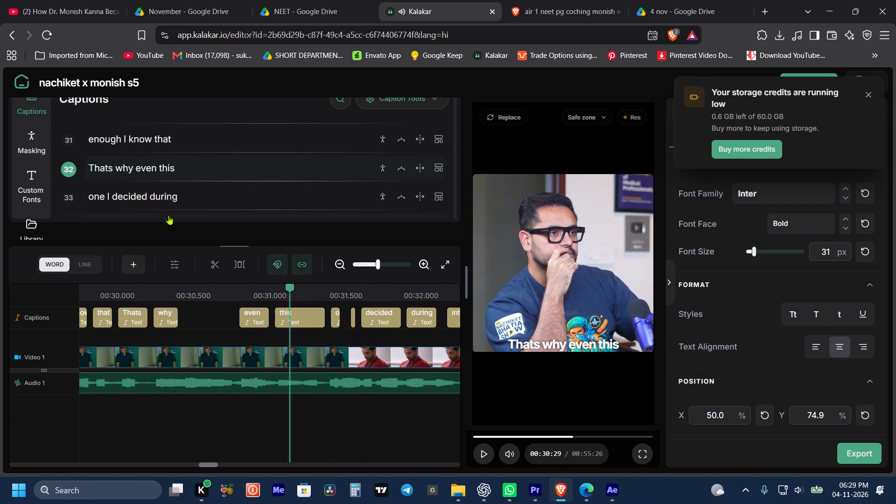
{"action": "key", "text": "space"}
{"action": "key", "text": "space"}
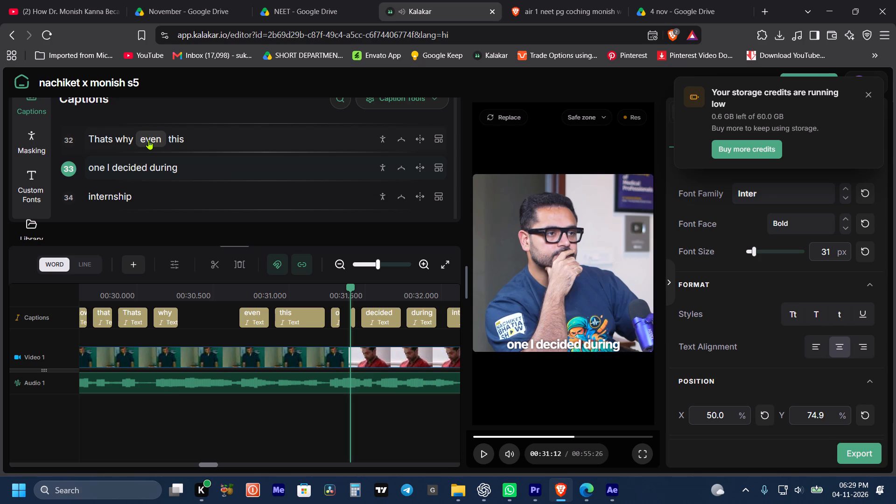
Replay from "Thats why even this" and move "that" from "that I am going to take" to the previous caption line.
{"action": "left_click", "coordinate": [148, 140]}
{"action": "left_click", "coordinate": [235, 135]}
{"action": "key", "text": "space"}
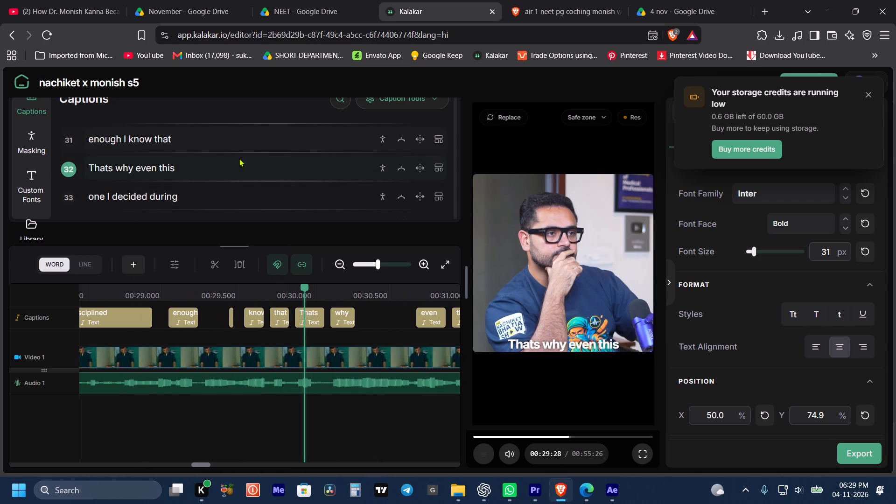
{"action": "key", "text": "space"}
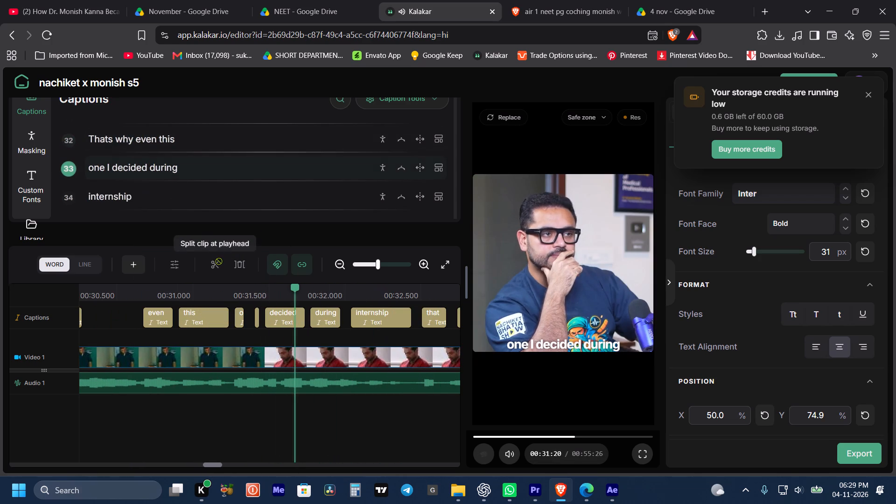
{"action": "key", "text": "space"}
{"action": "key", "text": "space"}
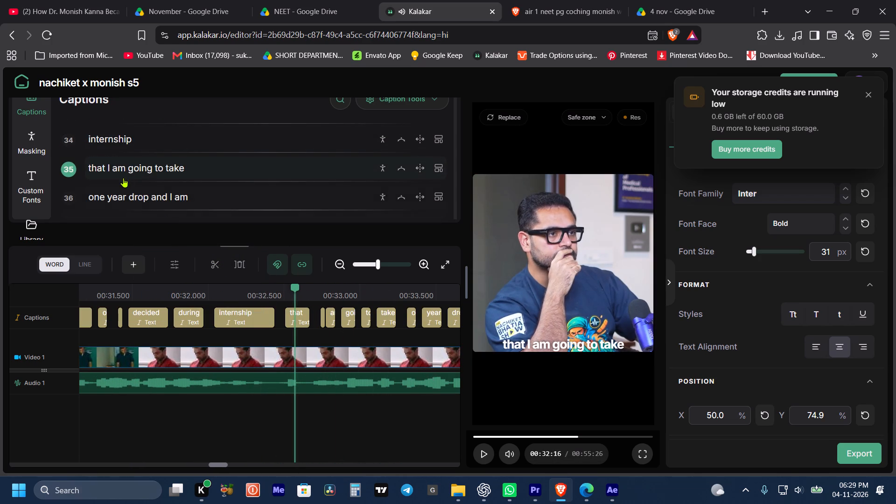
{"action": "key", "text": "space"}
{"action": "key", "text": "space"}
{"action": "left_click", "coordinate": [103, 166]}
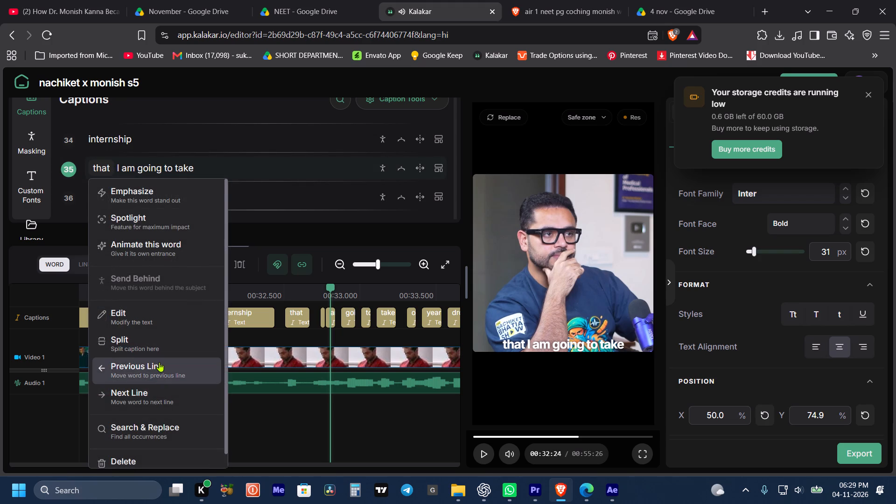
{"action": "left_click", "coordinate": [159, 362]}
{"action": "left_click", "coordinate": [175, 140]}
{"action": "key", "text": "space"}
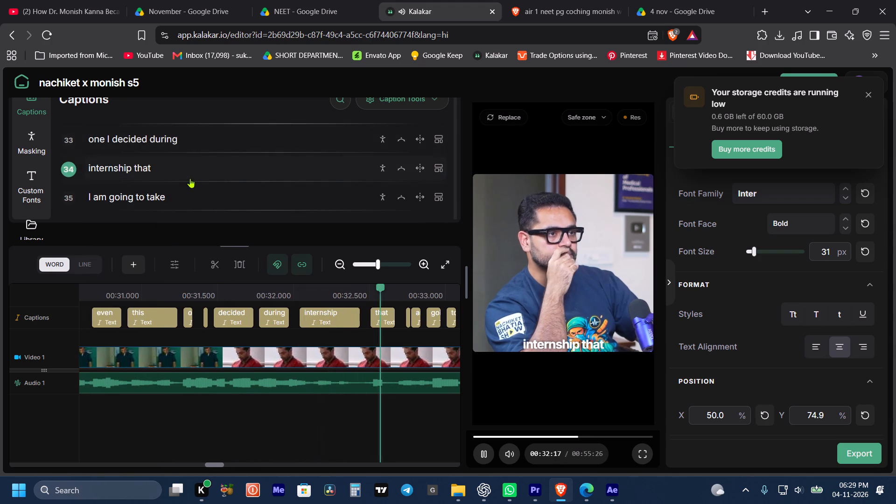
Play on and move "I am" from the "one year drop and I am" caption to the next line.
{"action": "key", "text": "space"}
{"action": "key", "text": "space"}
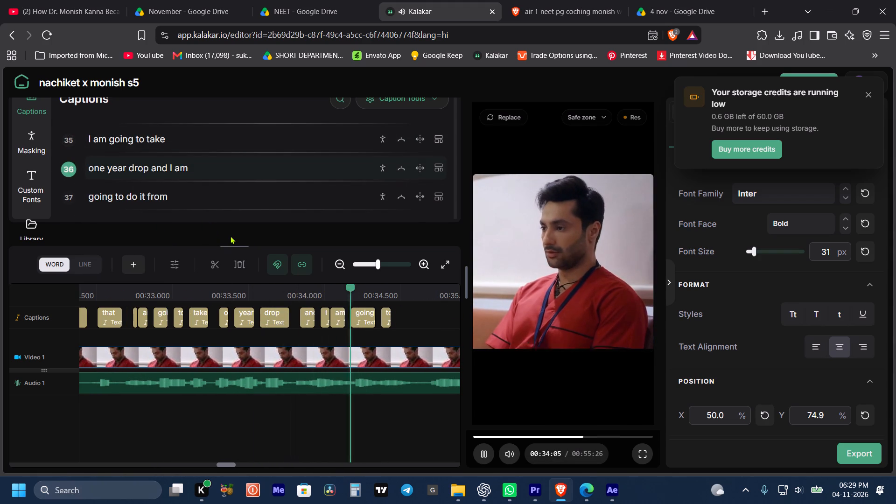
{"action": "key", "text": "space"}
{"action": "key", "text": "space"}
{"action": "key", "text": "space"}
{"action": "left_click", "coordinate": [172, 141]}
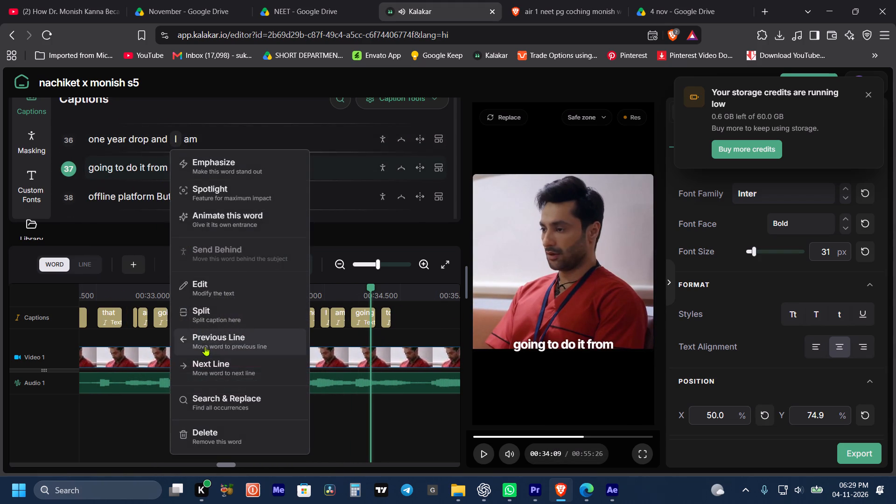
{"action": "left_click", "coordinate": [208, 369]}
Play on and move "But" from the "offline platform But" caption to the "after completing" line.
{"action": "key", "text": "space"}
{"action": "key", "text": "space"}
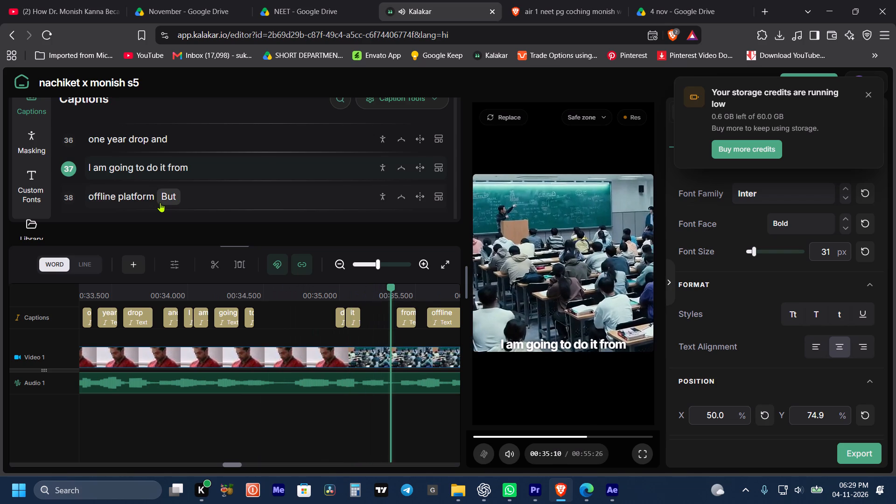
{"action": "key", "text": "space"}
{"action": "key", "text": "space"}
{"action": "key", "text": "space"}
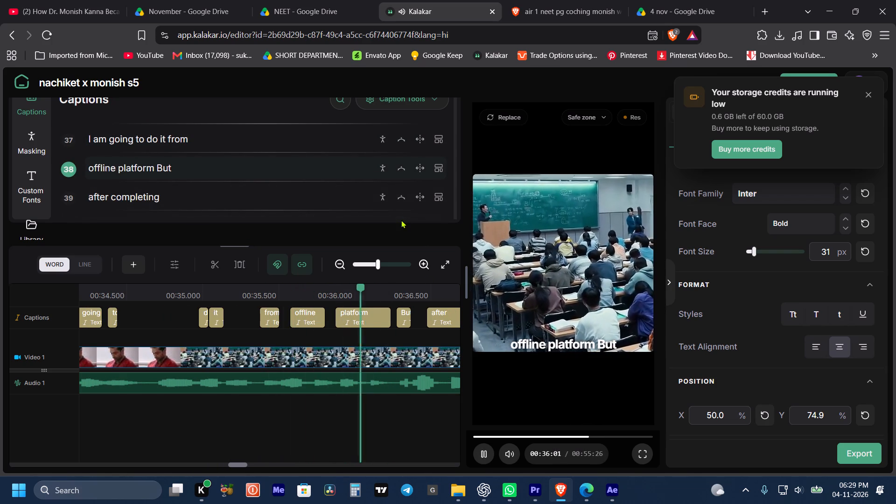
{"action": "key", "text": "space"}
{"action": "left_click", "coordinate": [171, 165]}
{"action": "left_click", "coordinate": [207, 391]}
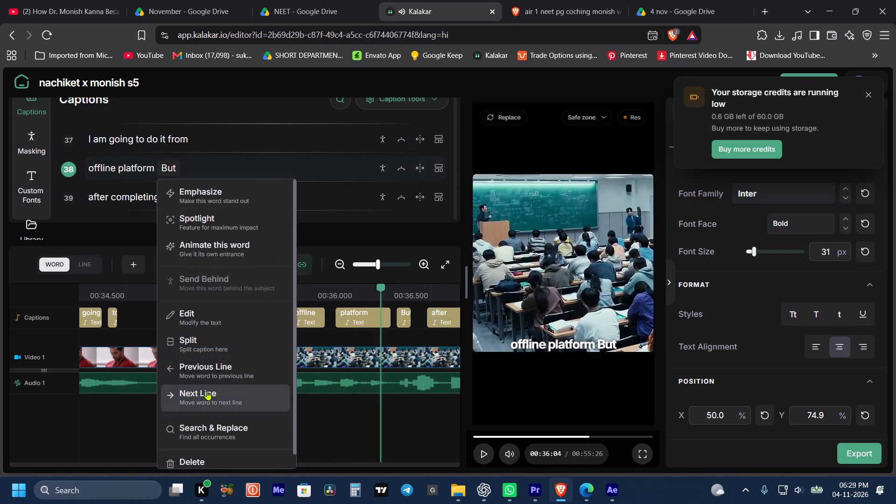
Play on and divide the "internship I decided" caption into separate lines "internship" and "I decided".
{"action": "key", "text": "space"}
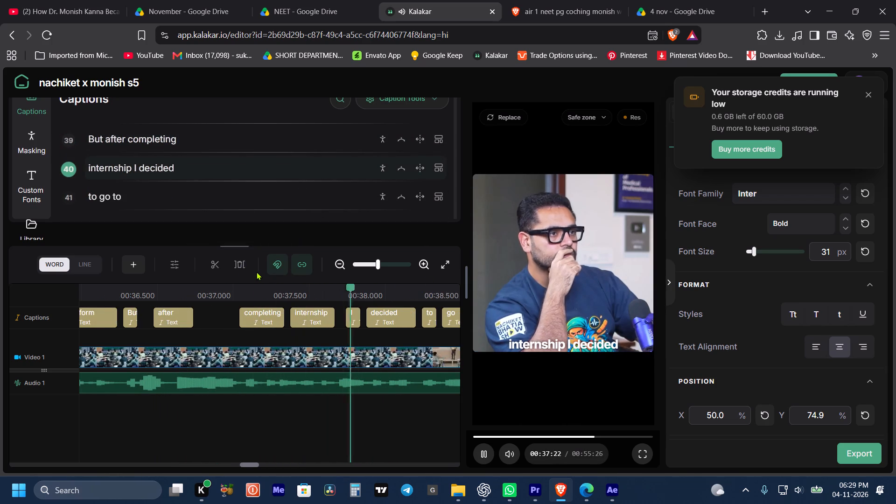
{"action": "key", "text": "space"}
{"action": "left_click", "coordinate": [137, 168]}
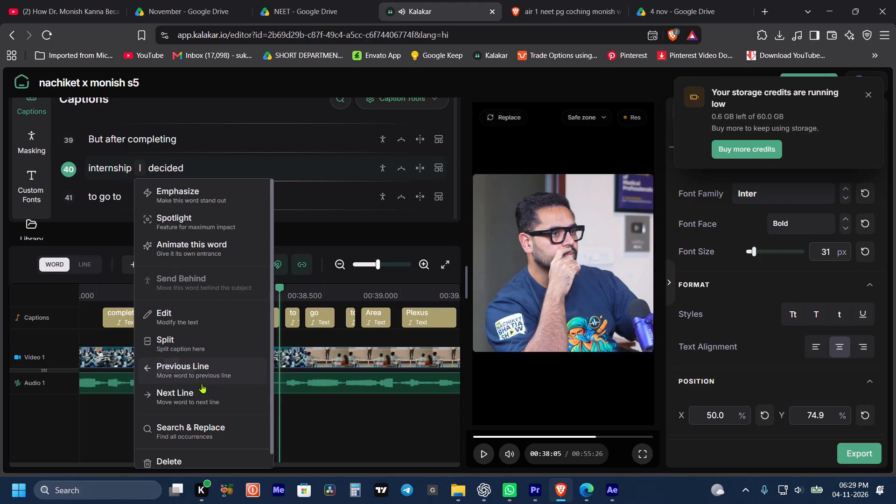
{"action": "left_click", "coordinate": [195, 337]}
{"action": "left_click", "coordinate": [91, 195]}
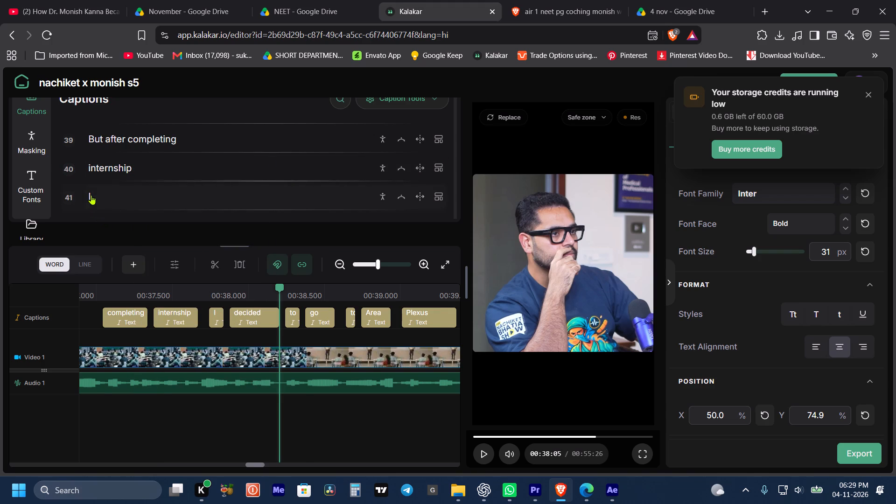
{"action": "left_click", "coordinate": [91, 168]}
{"action": "left_click", "coordinate": [147, 392]}
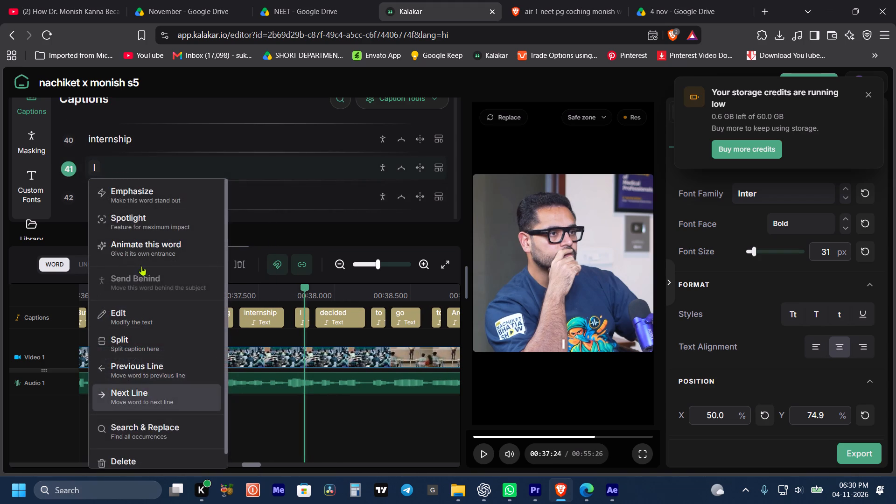
{"action": "scroll", "coordinate": [132, 182], "scroll_direction": "up", "scroll_amount": 1}
{"action": "scroll", "coordinate": [143, 198], "scroll_direction": "down", "scroll_amount": 1}
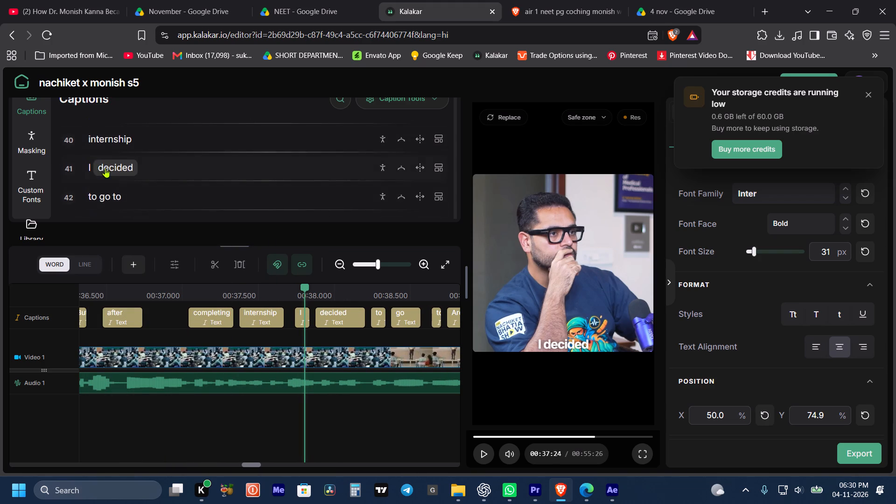
Move "to go to" up to the previous caption line so it reads "I decided to go to".
{"action": "left_click", "coordinate": [127, 197]}
{"action": "left_click", "coordinate": [188, 392]}
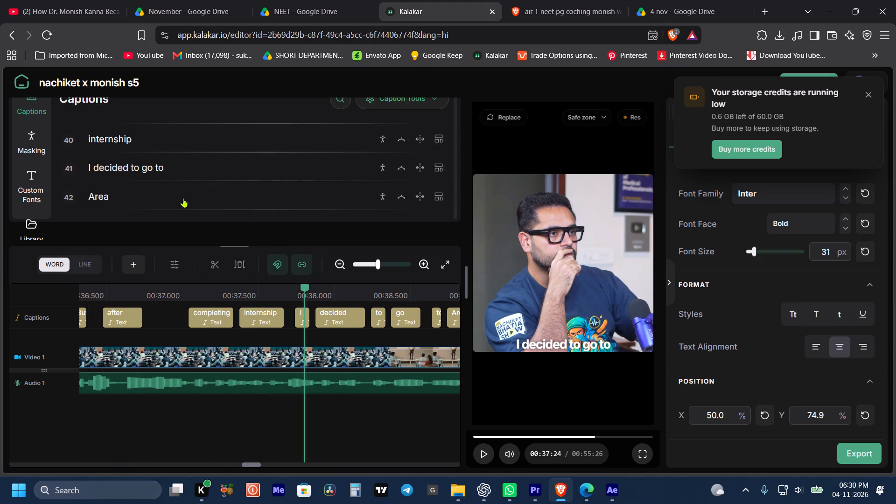
Replay from "I decided to go to" and move "Area" down to the "Plexus Offline classes" caption line.
{"action": "left_click", "coordinate": [180, 168]}
{"action": "key", "text": "space"}
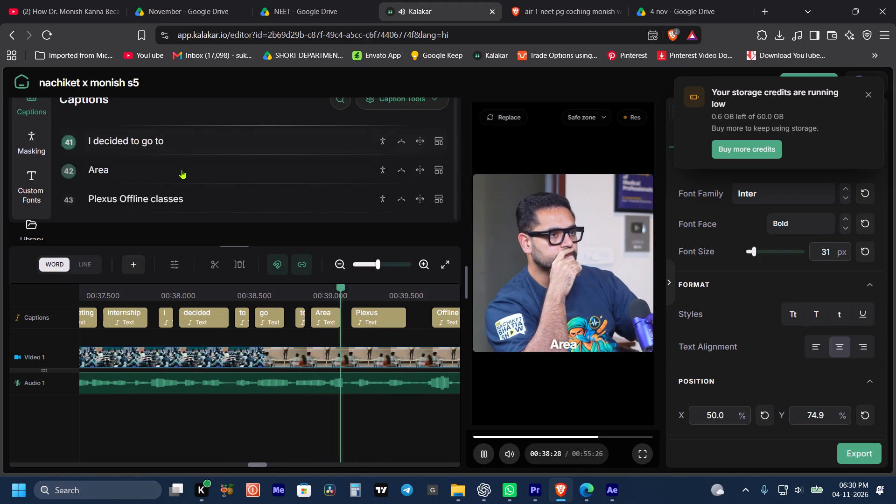
{"action": "key", "text": "space"}
{"action": "left_click", "coordinate": [99, 137]}
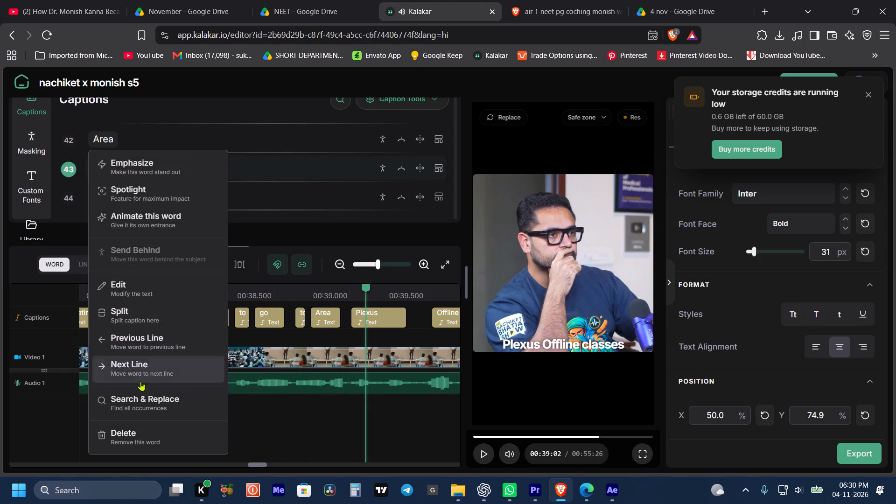
{"action": "left_click", "coordinate": [138, 367]}
Replace "Area" with the copied name "ADRPLEXUS" and delete "Plexus" from the "Offline classes" caption line.
{"action": "left_click", "coordinate": [99, 136]}
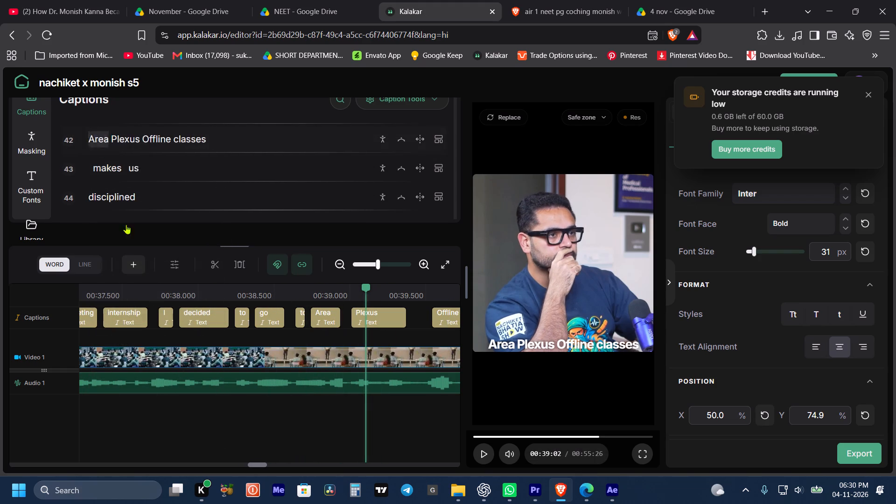
{"action": "left_click", "coordinate": [127, 288]}
{"action": "key", "text": "super+v"}
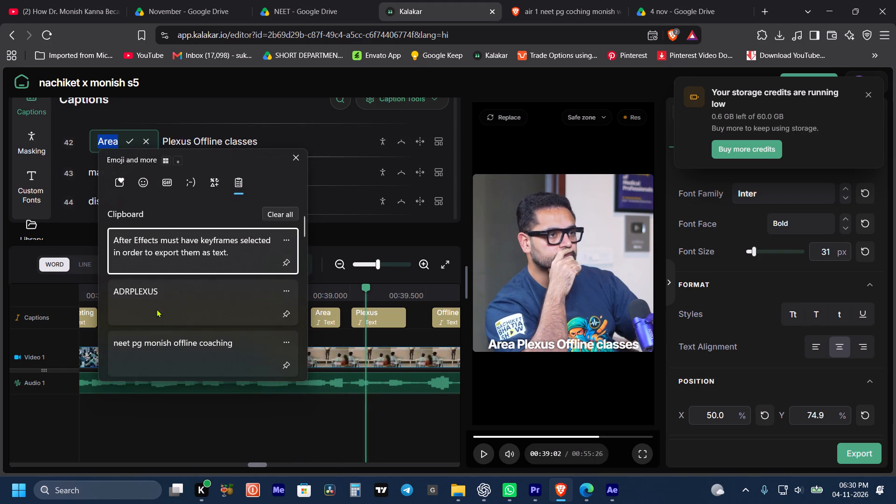
{"action": "left_click", "coordinate": [155, 300]}
{"action": "key", "text": "ctrl+v"}
{"action": "left_click", "coordinate": [161, 142]}
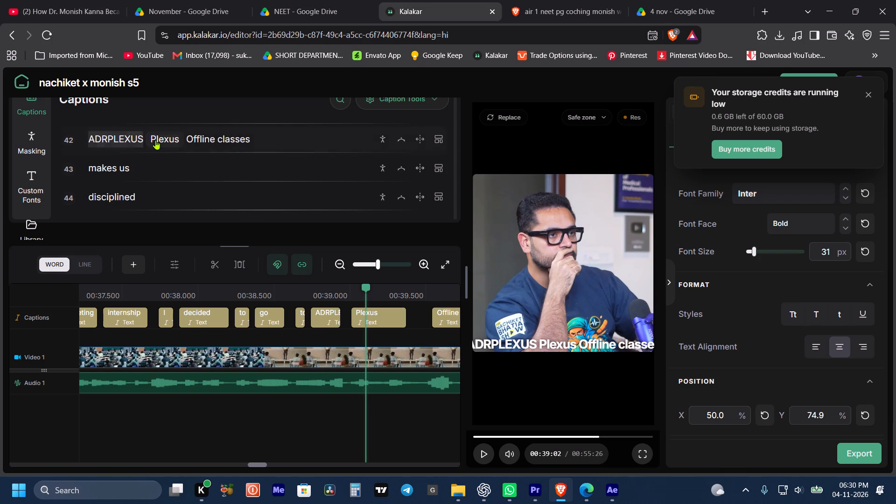
{"action": "left_click", "coordinate": [161, 140]}
{"action": "left_click", "coordinate": [196, 430]}
Play on and separate "Offline classes" from "ADRPLEXUS" into its own caption line.
{"action": "key", "text": "space"}
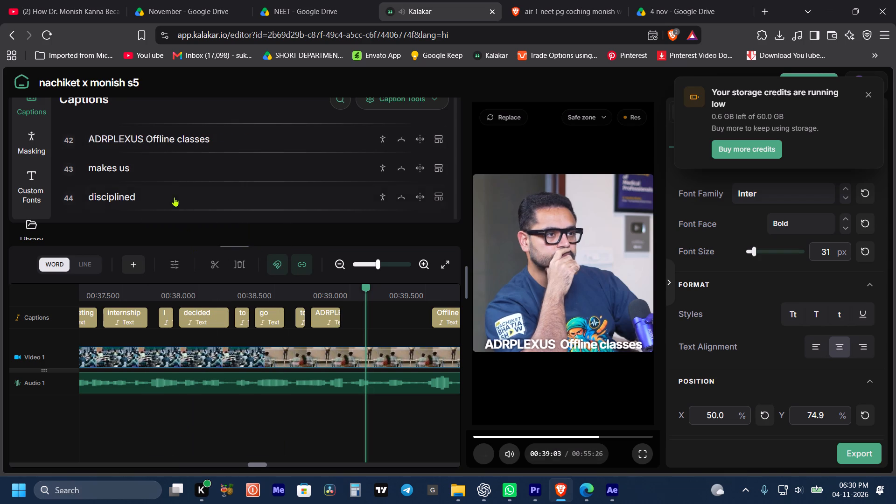
{"action": "key", "text": "space"}
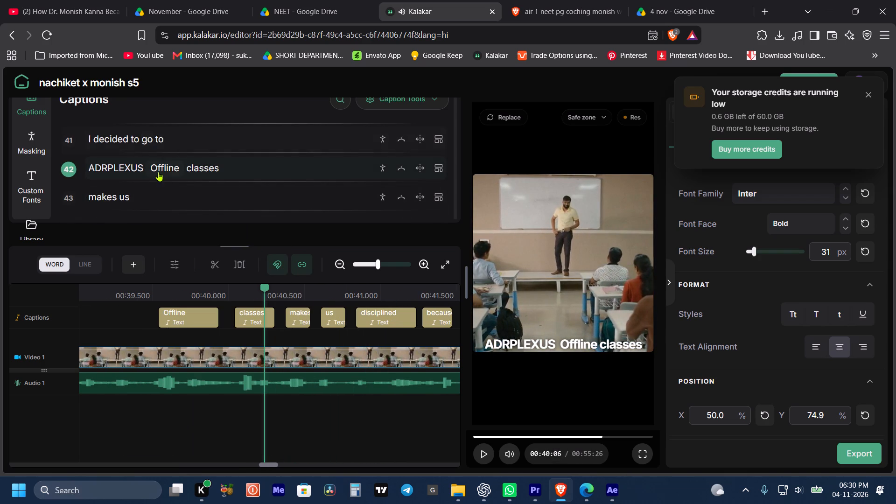
{"action": "left_click", "coordinate": [158, 173]}
{"action": "left_click", "coordinate": [193, 343]}
{"action": "left_click", "coordinate": [104, 192]}
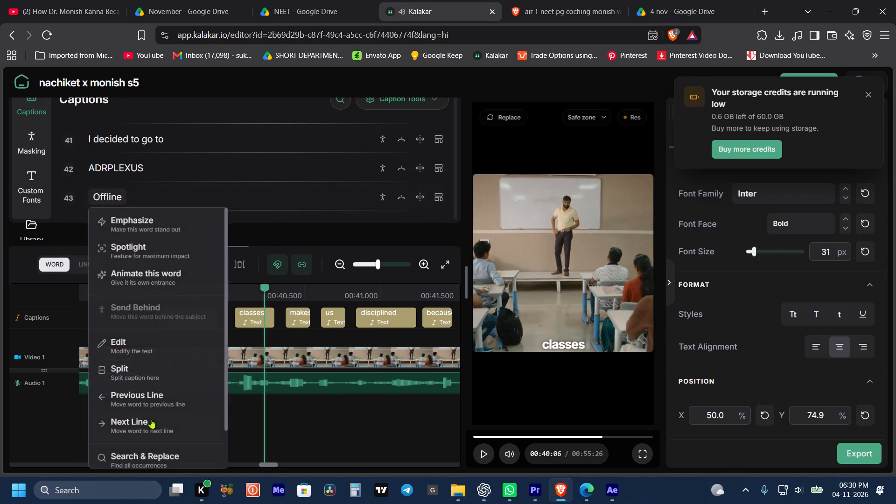
{"action": "left_click", "coordinate": [149, 425]}
Play on and move "disciplined" up to the "makes us" caption line.
{"action": "key", "text": "space"}
{"action": "key", "text": "space"}
{"action": "key", "text": "space"}
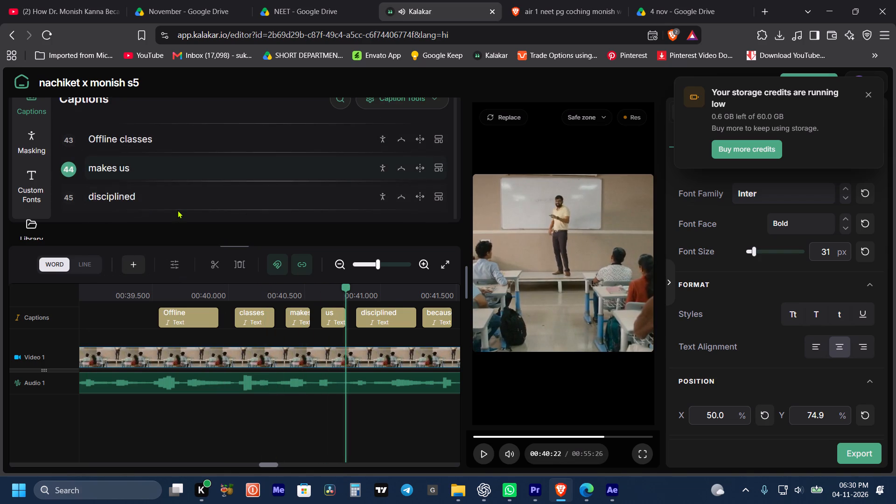
{"action": "key", "text": "space"}
{"action": "left_click", "coordinate": [114, 168]}
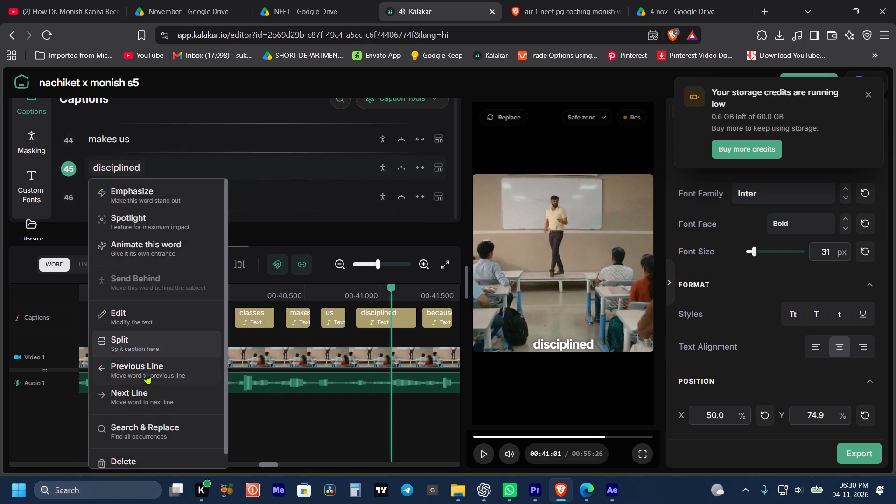
{"action": "left_click", "coordinate": [147, 374]}
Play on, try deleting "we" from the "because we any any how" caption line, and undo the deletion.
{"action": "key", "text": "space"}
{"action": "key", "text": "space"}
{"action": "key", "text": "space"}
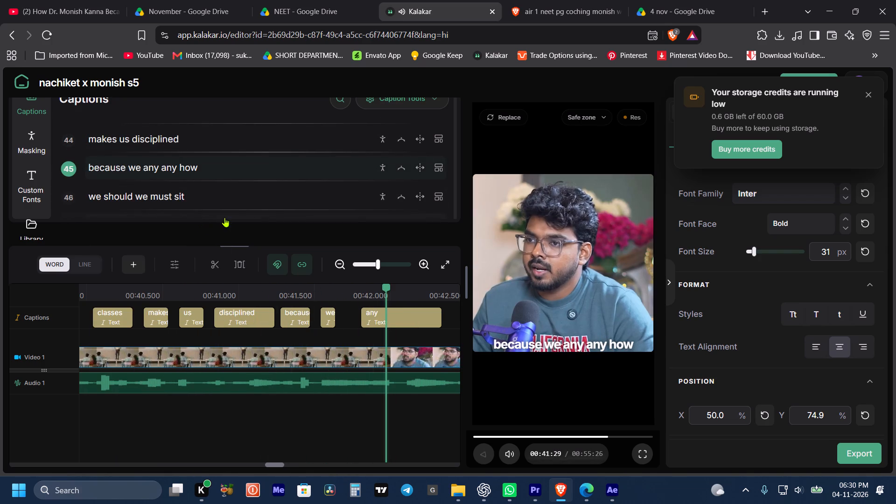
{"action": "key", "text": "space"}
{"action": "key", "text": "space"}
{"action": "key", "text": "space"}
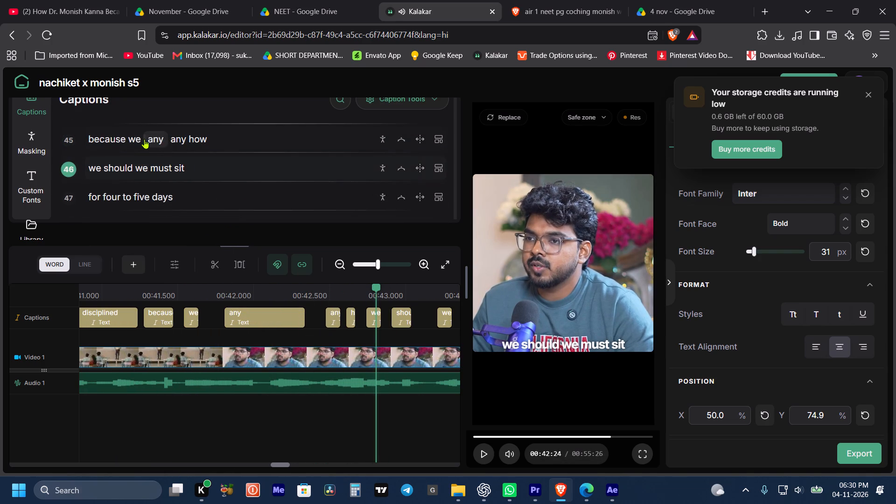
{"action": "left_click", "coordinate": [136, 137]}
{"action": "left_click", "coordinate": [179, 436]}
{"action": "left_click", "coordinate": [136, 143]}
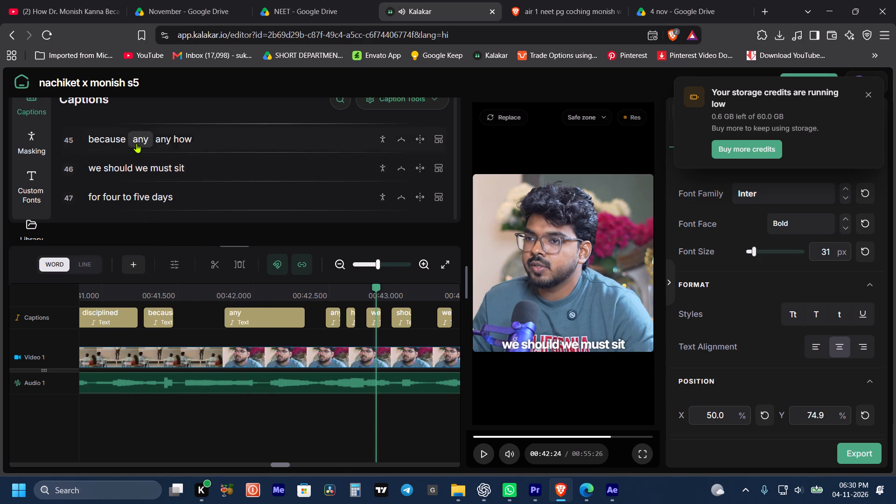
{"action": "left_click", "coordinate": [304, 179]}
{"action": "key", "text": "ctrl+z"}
Delete the first of the two repeated "any" words from the "because we any any how" caption line.
{"action": "left_click", "coordinate": [160, 138]}
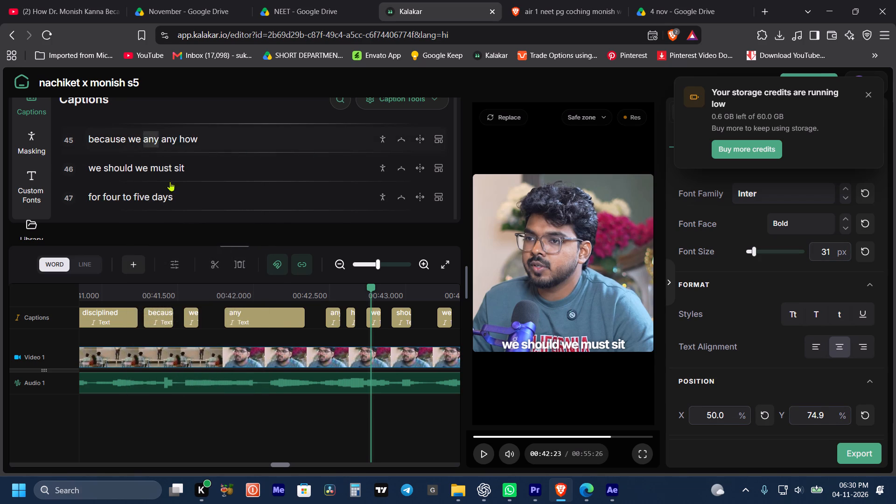
{"action": "left_click", "coordinate": [195, 435]}
Check the "because we any how" and "we should we must sit" captions against playback, replaying from "because we any how".
{"action": "key", "text": "space"}
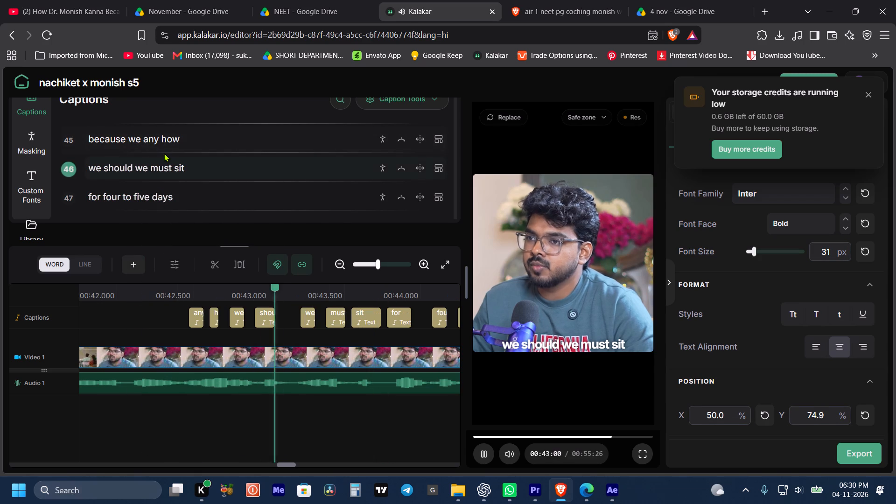
{"action": "key", "text": "space"}
{"action": "key", "text": "space"}
{"action": "key", "text": "space"}
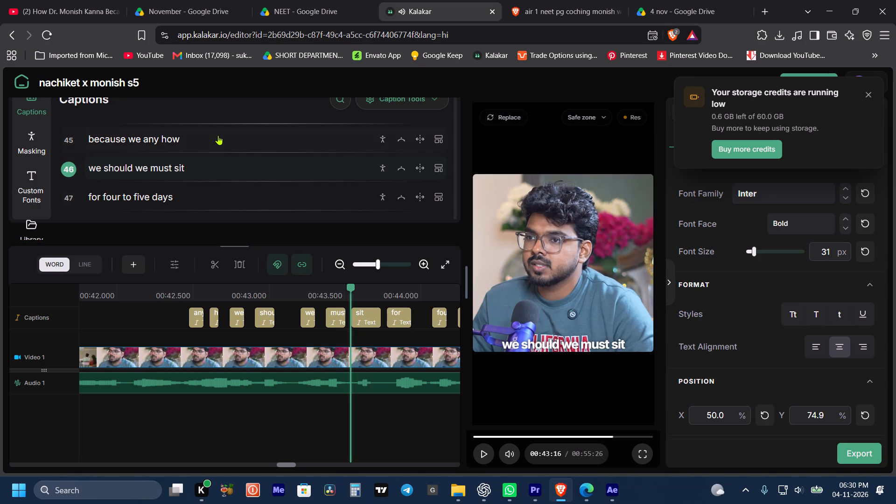
{"action": "left_click", "coordinate": [217, 135]}
{"action": "key", "text": "space"}
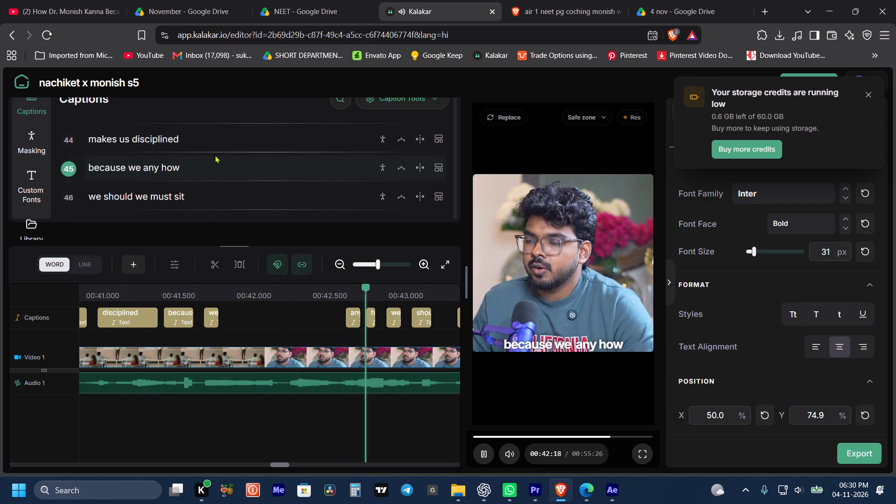
{"action": "key", "text": "space"}
{"action": "key", "text": "space"}
{"action": "key", "text": "space"}
{"action": "key", "text": "space"}
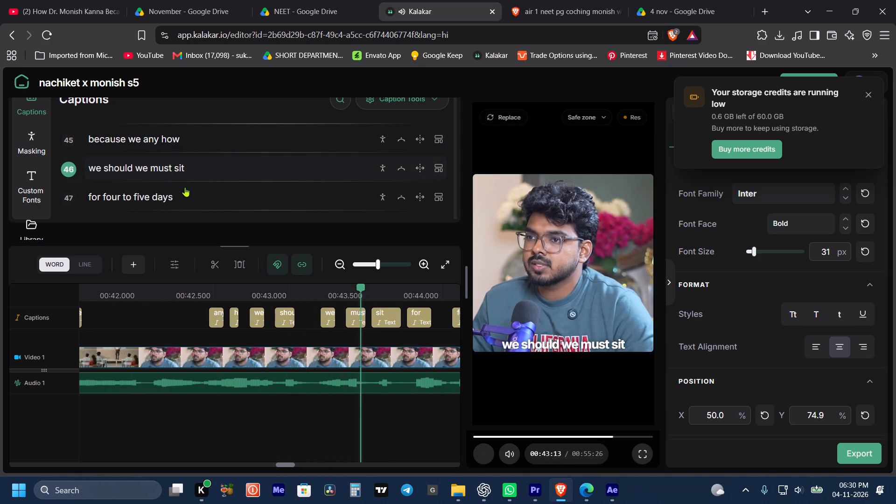
Play on and change the numbers in the "for four to five days" caption to digits, reading "for 4 to 5 days".
{"action": "key", "text": "space"}
{"action": "key", "text": "space"}
{"action": "key", "text": "space"}
{"action": "left_click", "coordinate": [116, 162]}
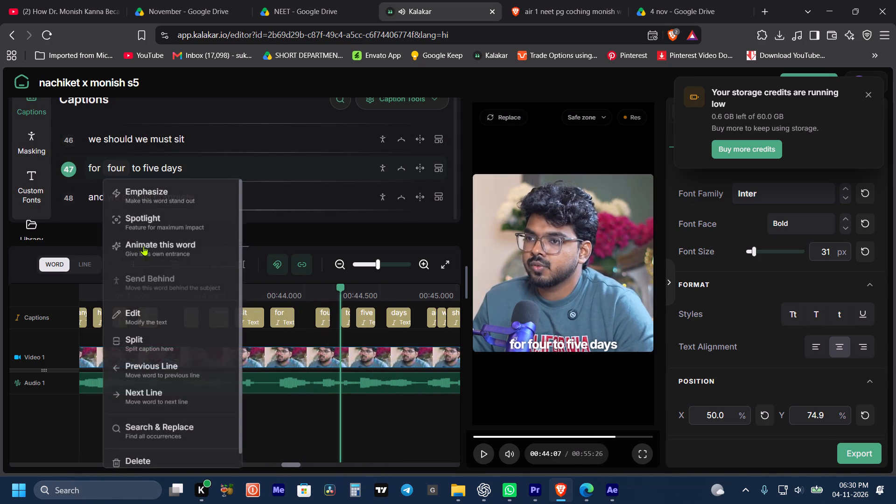
{"action": "left_click", "coordinate": [143, 320]}
{"action": "key", "text": "4"}
{"action": "key", "text": "Return"}
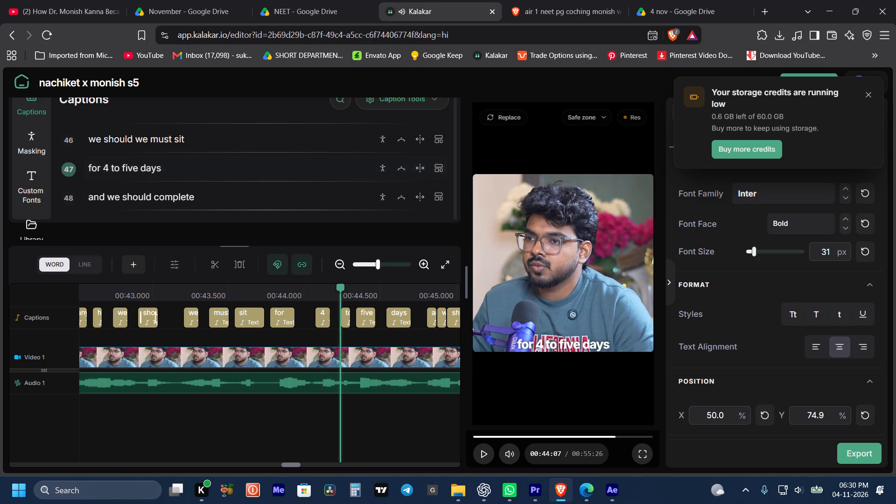
{"action": "left_click", "coordinate": [129, 172]}
{"action": "left_click", "coordinate": [137, 315]}
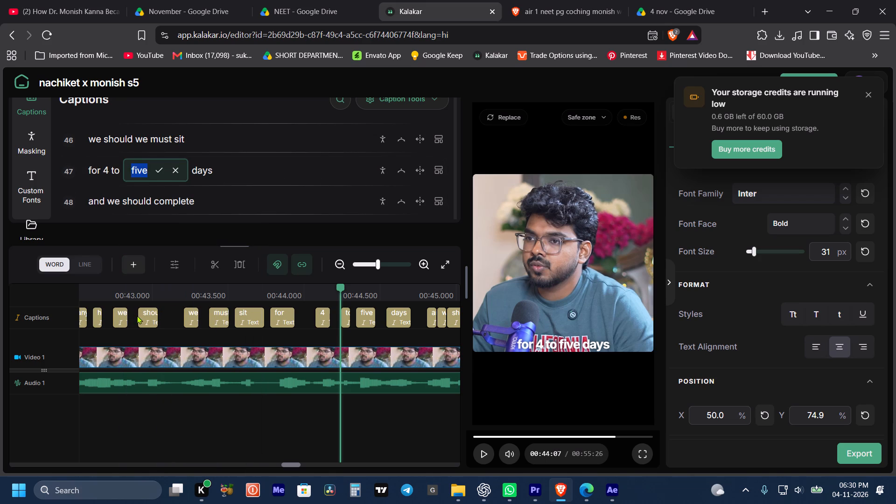
{"action": "key", "text": "5"}
{"action": "key", "text": "Return"}
Play on and change "five" to the digit 5 in the "five days So in that" caption.
{"action": "key", "text": "space"}
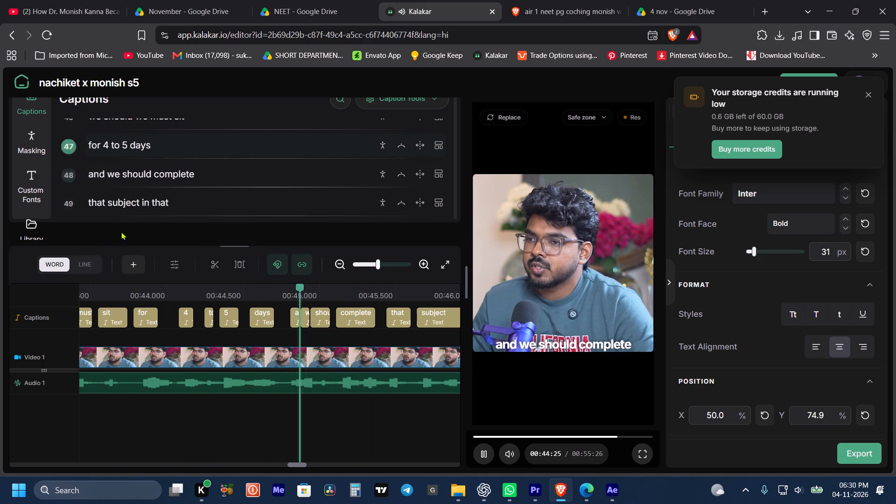
{"action": "key", "text": "space"}
{"action": "key", "text": "space"}
{"action": "key", "text": "space"}
{"action": "key", "text": "space"}
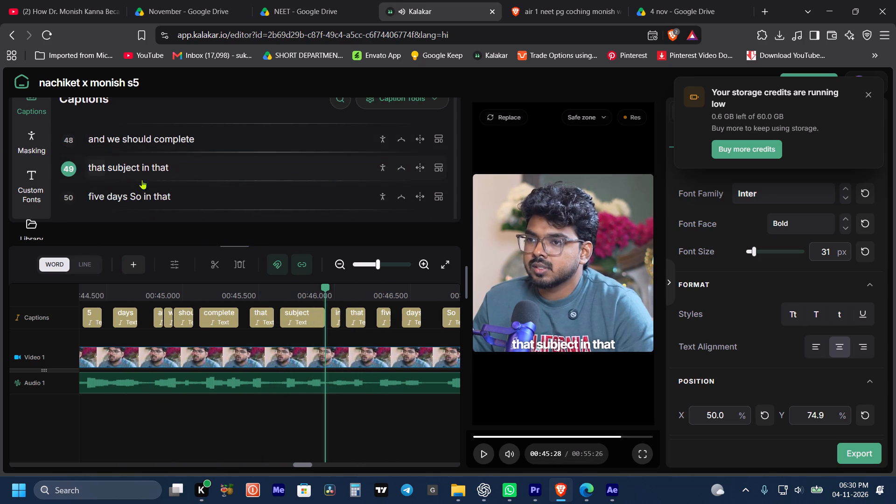
{"action": "key", "text": "space"}
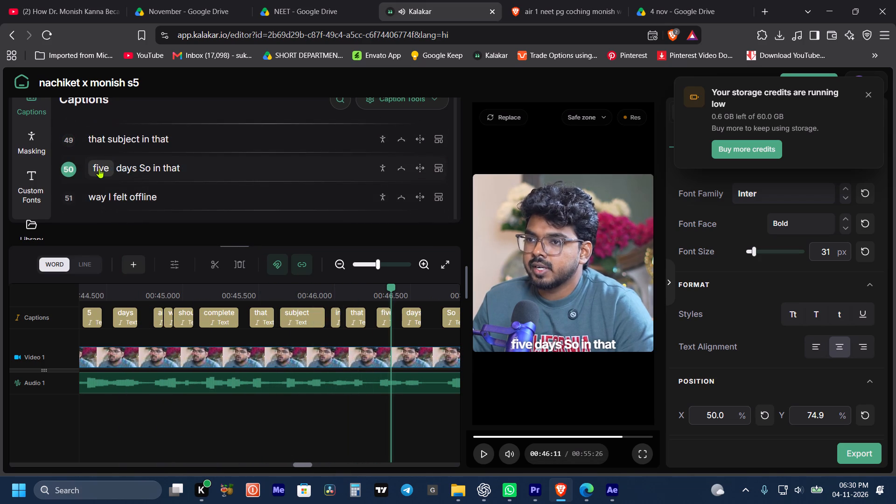
{"action": "left_click", "coordinate": [99, 168]}
{"action": "left_click", "coordinate": [113, 315]}
{"action": "key", "text": "5"}
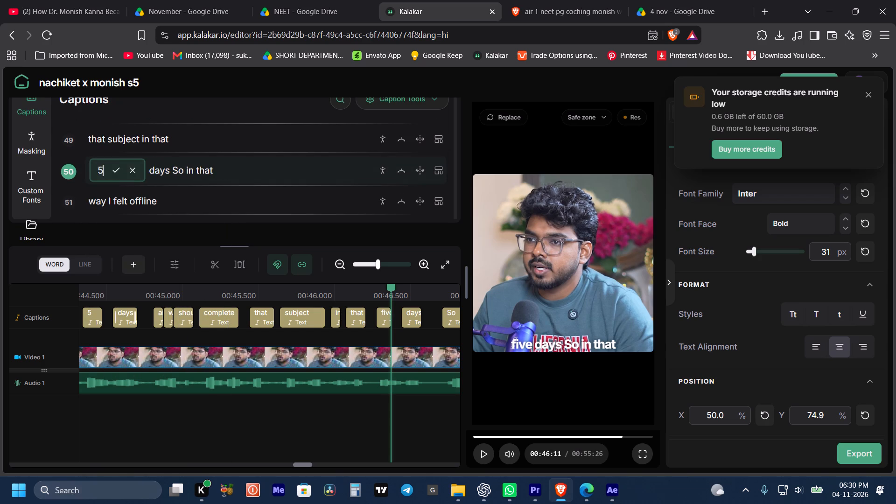
{"action": "key", "text": "Return"}
Play on, split the "5 days So in that" caption before "So", and regroup "So" with "in that" as one line.
{"action": "key", "text": "space"}
{"action": "key", "text": "space"}
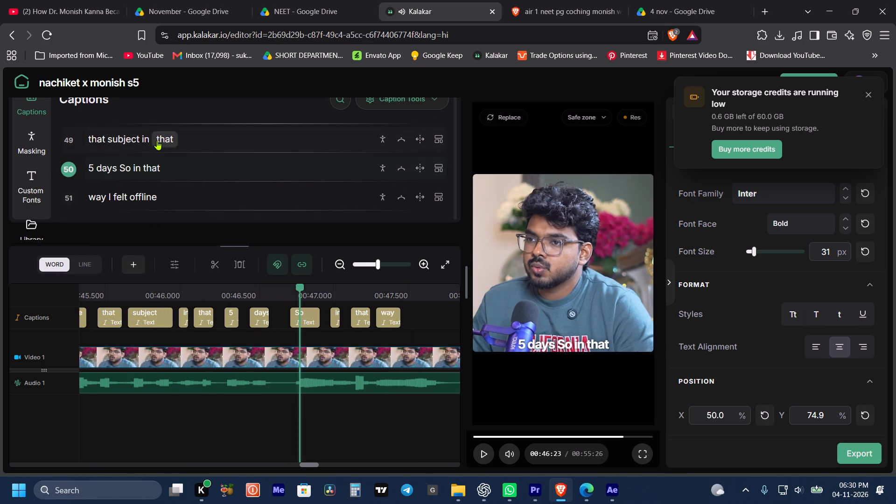
{"action": "key", "text": "space"}
{"action": "key", "text": "space"}
{"action": "left_click", "coordinate": [132, 169]}
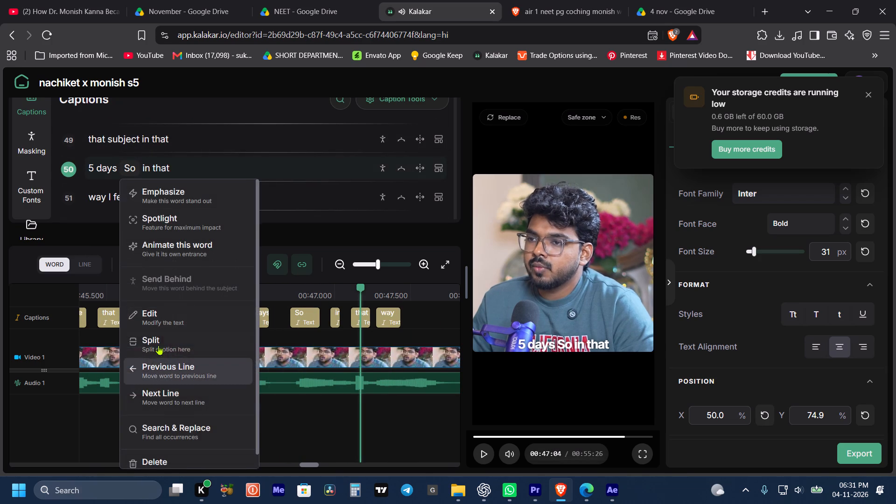
{"action": "left_click", "coordinate": [148, 341]}
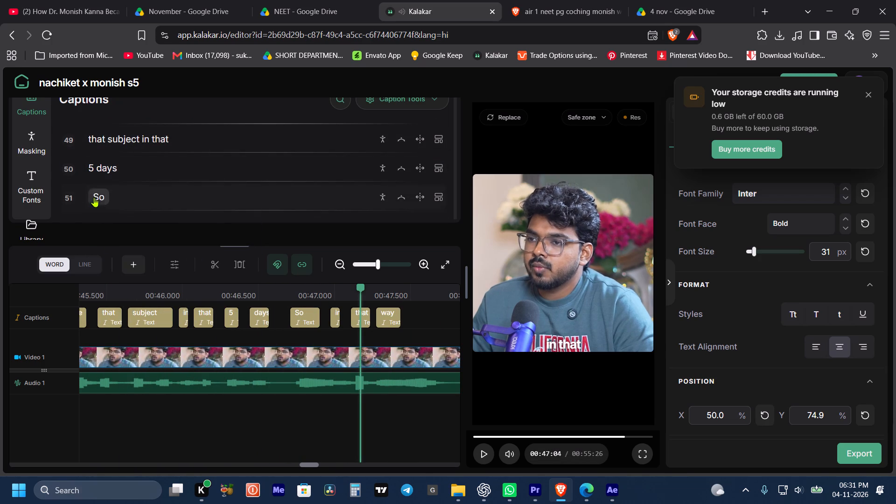
{"action": "left_click", "coordinate": [94, 197]}
{"action": "left_click", "coordinate": [126, 430]}
Check the "So in that" and "way I felt offline" captions against playback, replaying from "So in that".
{"action": "key", "text": "space"}
{"action": "key", "text": "space"}
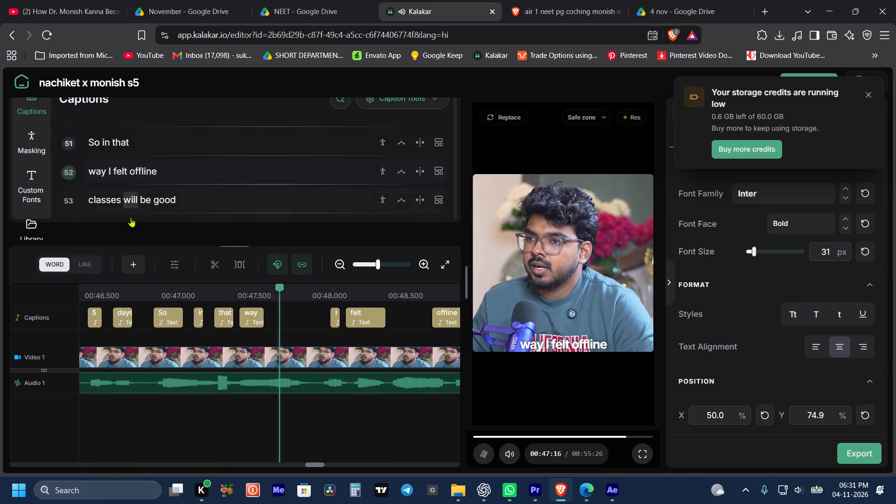
{"action": "key", "text": "space"}
{"action": "key", "text": "space"}
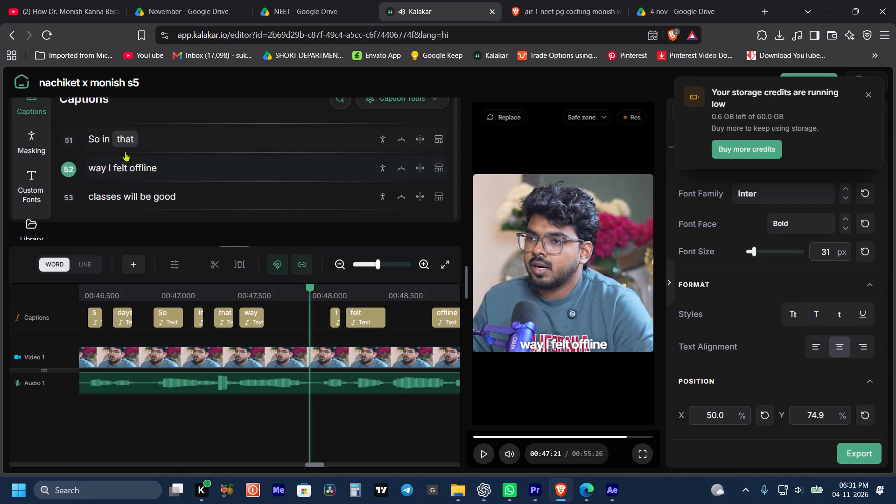
{"action": "left_click", "coordinate": [146, 139]}
{"action": "key", "text": "space"}
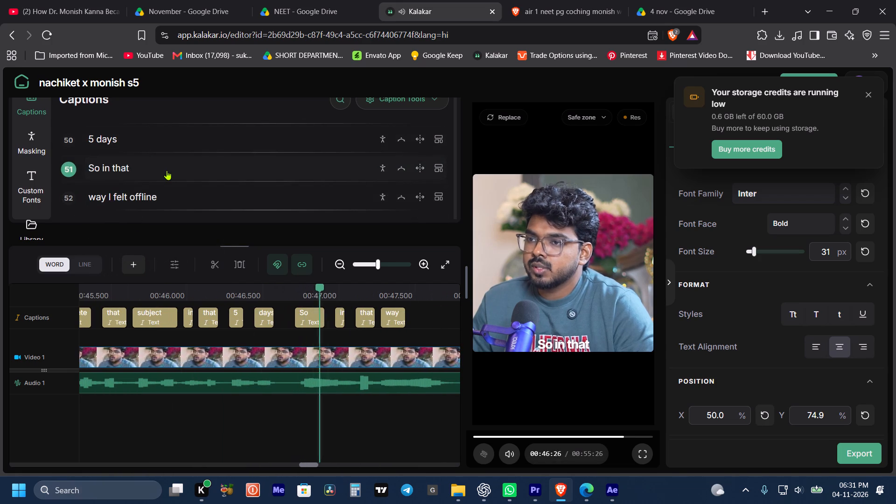
{"action": "key", "text": "space"}
{"action": "left_click", "coordinate": [100, 164]}
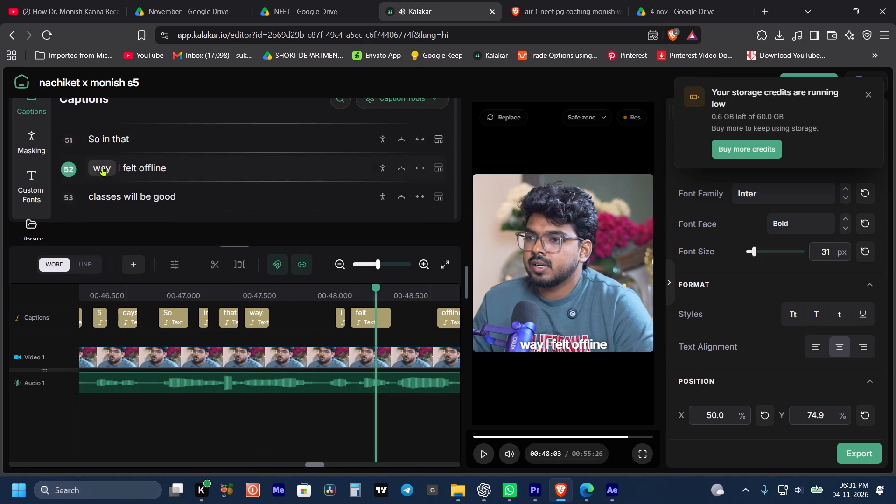
{"action": "left_click_drag", "start_coordinate": [125, 317], "coordinate": [147, 272]}
{"action": "left_click_drag", "start_coordinate": [162, 235], "coordinate": [165, 143]}
{"action": "left_click", "coordinate": [158, 133]}
{"action": "key", "text": "space"}
{"action": "key", "text": "space"}
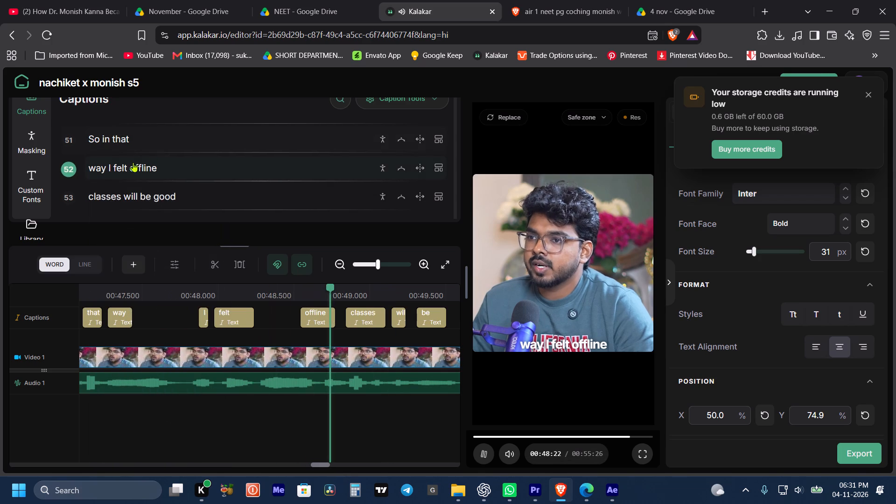
{"action": "left_click", "coordinate": [162, 139]}
{"action": "key", "text": "space"}
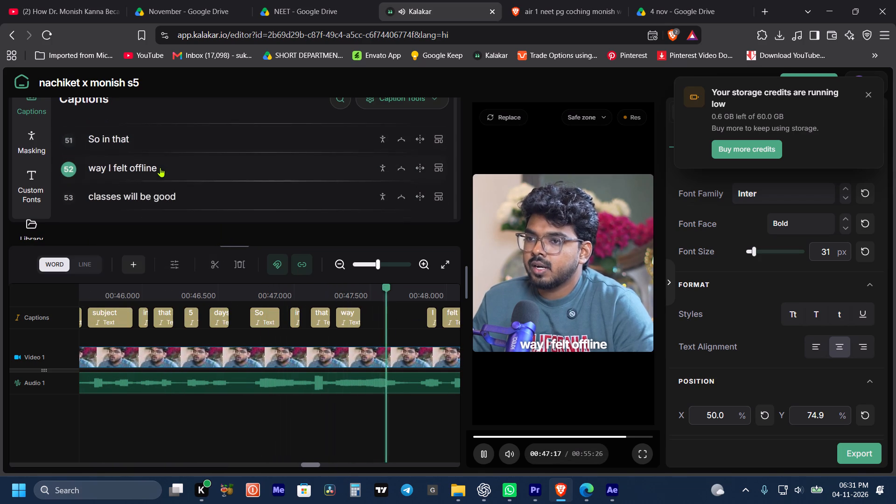
{"action": "key", "text": "space"}
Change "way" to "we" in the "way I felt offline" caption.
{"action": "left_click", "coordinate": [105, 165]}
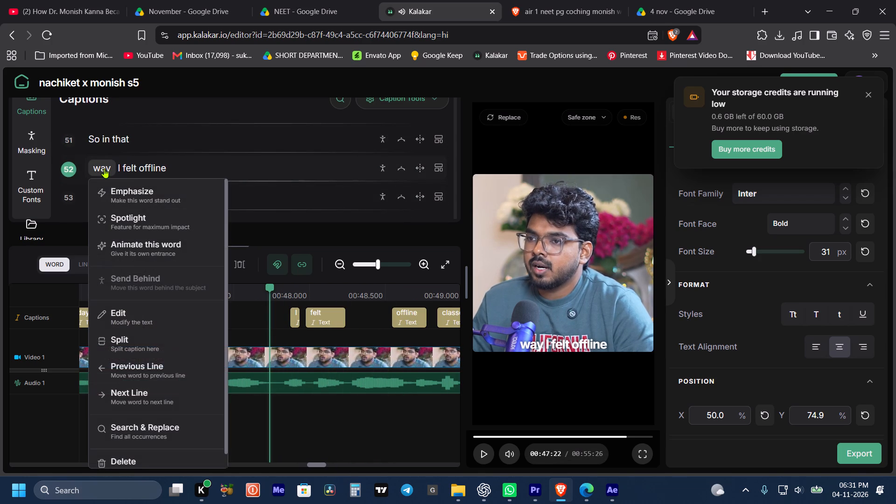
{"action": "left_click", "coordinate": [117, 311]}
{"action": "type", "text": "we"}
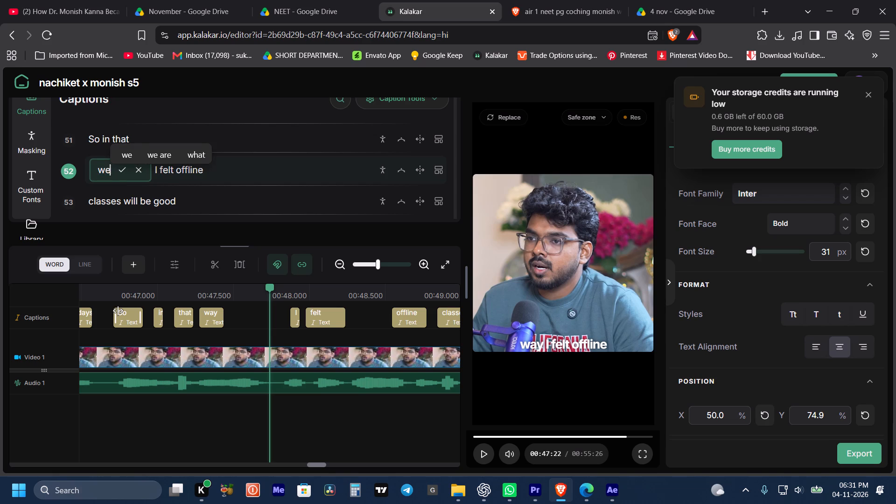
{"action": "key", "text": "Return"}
Replay from the "So in that" caption and delete "we" from the "we I felt offline" line.
{"action": "key", "text": "space"}
{"action": "key", "text": "space"}
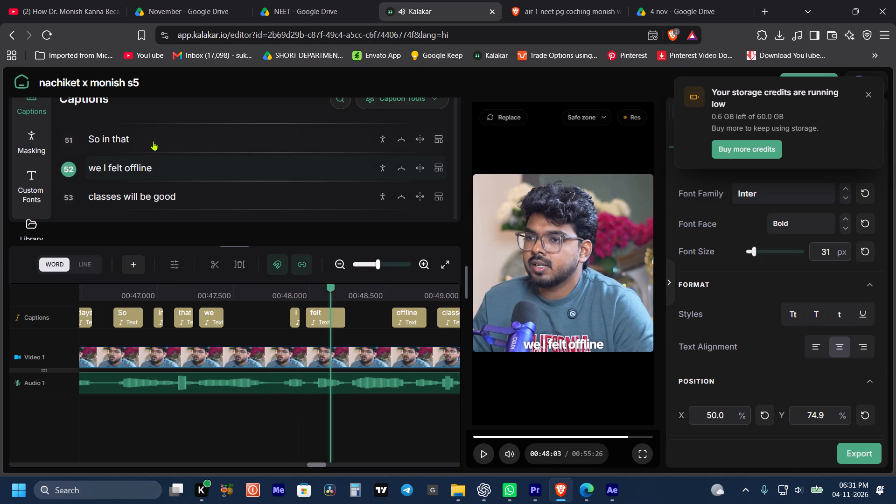
{"action": "left_click", "coordinate": [154, 141]}
{"action": "key", "text": "space"}
{"action": "key", "text": "space"}
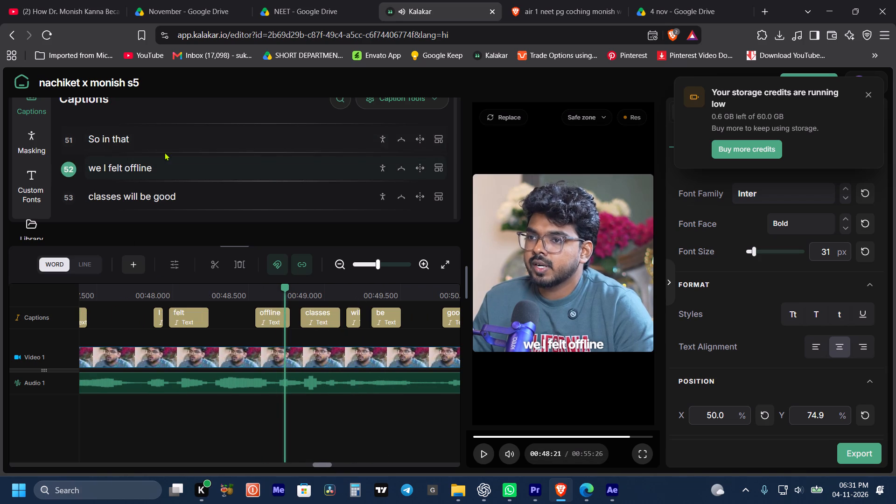
{"action": "scroll", "coordinate": [165, 152], "scroll_direction": "up", "scroll_amount": 1}
{"action": "left_click", "coordinate": [165, 194]}
{"action": "key", "text": "space"}
{"action": "key", "text": "space"}
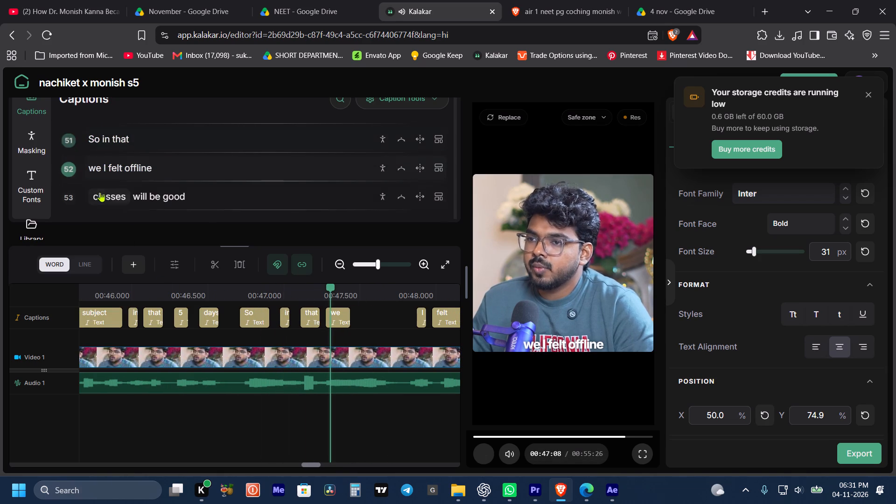
{"action": "key", "text": "space"}
{"action": "key", "text": "space"}
{"action": "left_click", "coordinate": [98, 167]}
{"action": "left_click", "coordinate": [134, 459]}
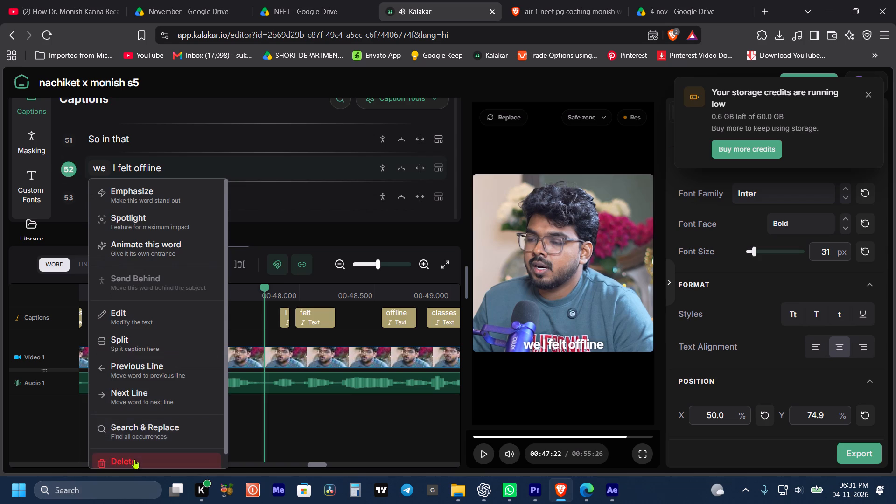
Replay from "So in that" and move "classes" up a line so the caption reads "I felt offline classes".
{"action": "left_click", "coordinate": [164, 135]}
{"action": "key", "text": "space"}
{"action": "key", "text": "space"}
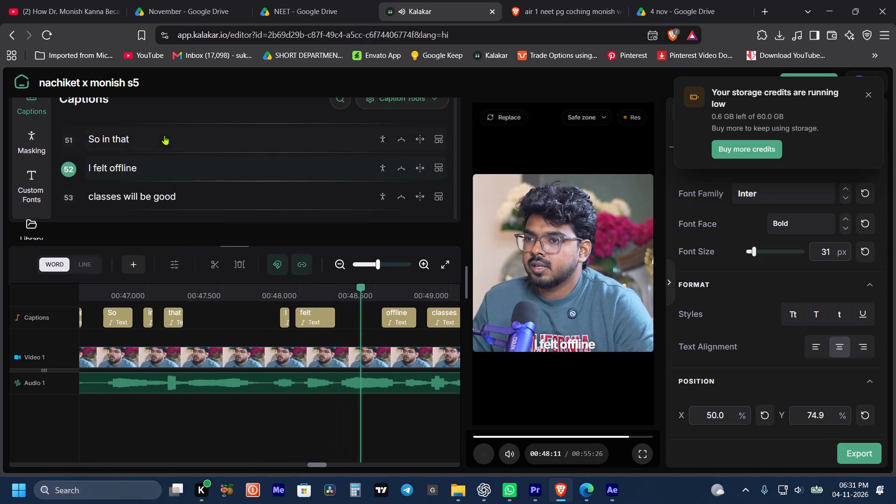
{"action": "key", "text": "space"}
{"action": "key", "text": "space"}
{"action": "left_click", "coordinate": [111, 164]}
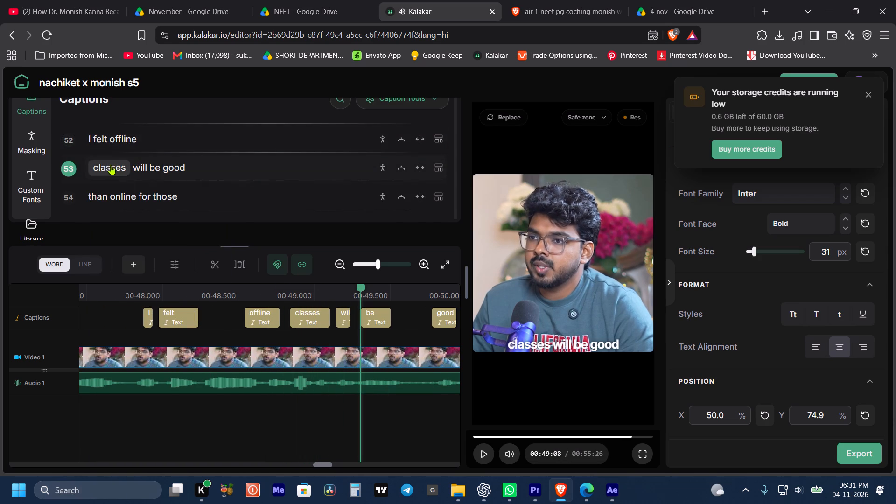
{"action": "left_click", "coordinate": [139, 368]}
Play on and move "than" up a line so the caption reads "will be good than".
{"action": "key", "text": "space"}
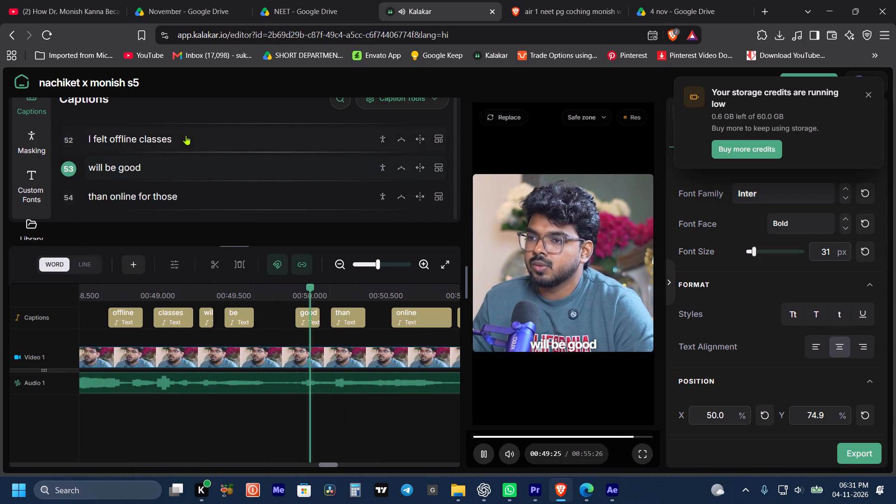
{"action": "key", "text": "space"}
{"action": "key", "text": "space"}
{"action": "key", "text": "space"}
{"action": "left_click", "coordinate": [106, 162]}
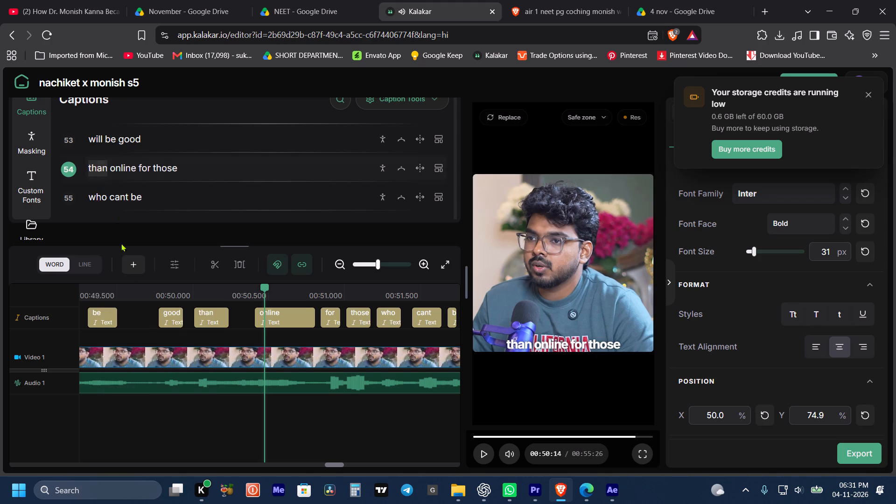
{"action": "left_click", "coordinate": [139, 357]}
{"action": "key", "text": "ctrl+z"}
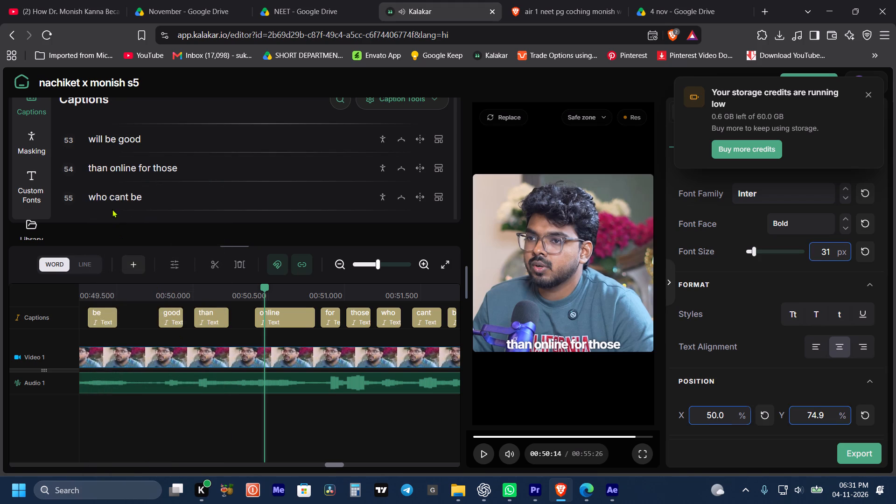
{"action": "left_click", "coordinate": [104, 172]}
{"action": "left_click", "coordinate": [158, 375]}
Play on and correct "cant" to "can't" in the "who cant be" caption.
{"action": "key", "text": "space"}
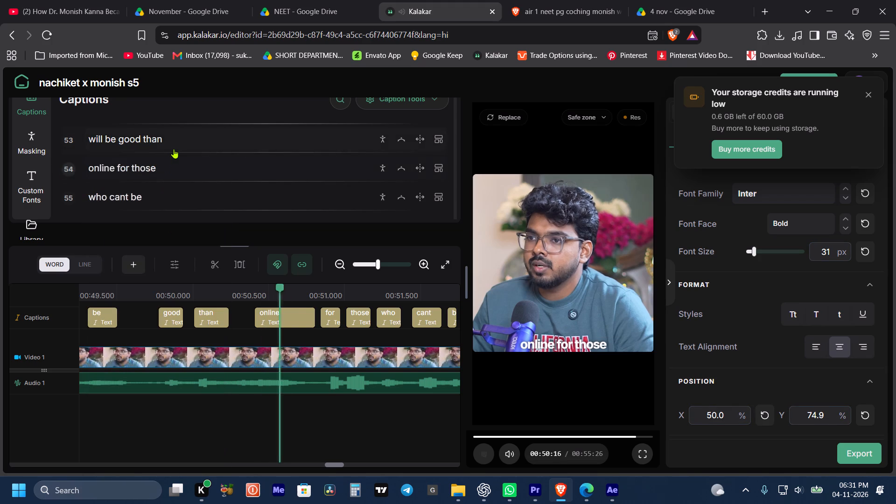
{"action": "key", "text": "space"}
{"action": "key", "text": "space"}
{"action": "key", "text": "space"}
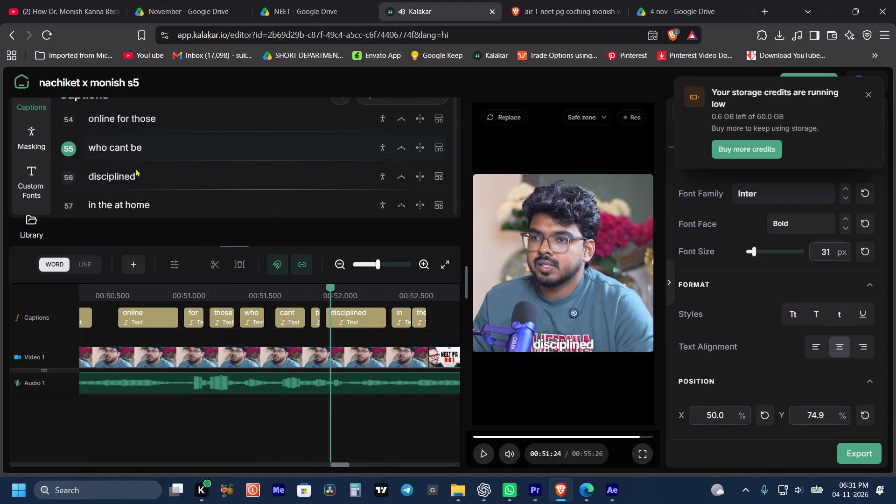
{"action": "left_click", "coordinate": [124, 140]}
{"action": "left_click", "coordinate": [153, 284]}
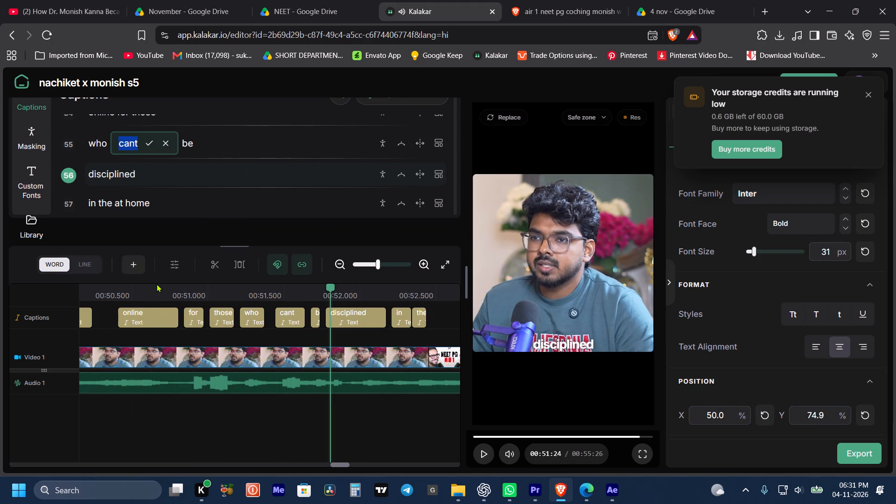
{"action": "key", "text": "Left"}
{"action": "key", "text": "Right"}
{"action": "key", "text": "Right"}
{"action": "key", "text": "Right"}
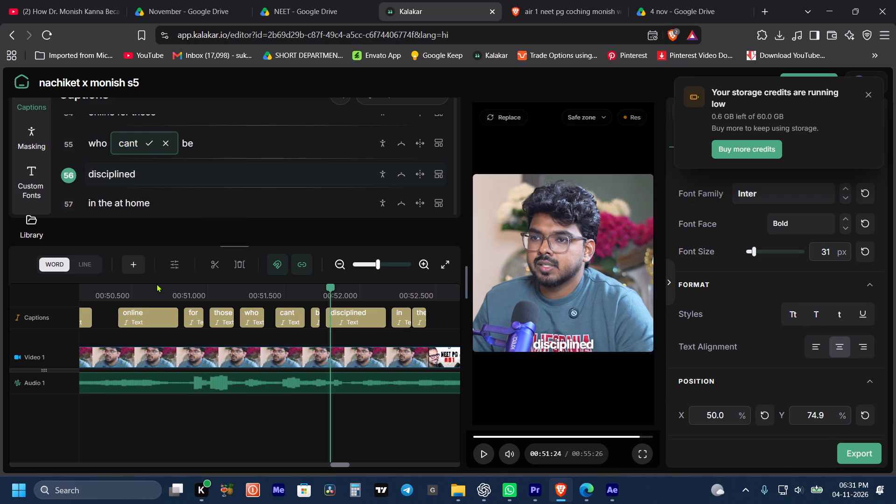
{"action": "key", "text": "apostrophe"}
{"action": "key", "text": "Return"}
Play on and move "disciplined" up a line so the caption reads "who can't be disciplined".
{"action": "key", "text": "space"}
{"action": "key", "text": "space"}
{"action": "left_click", "coordinate": [134, 169]}
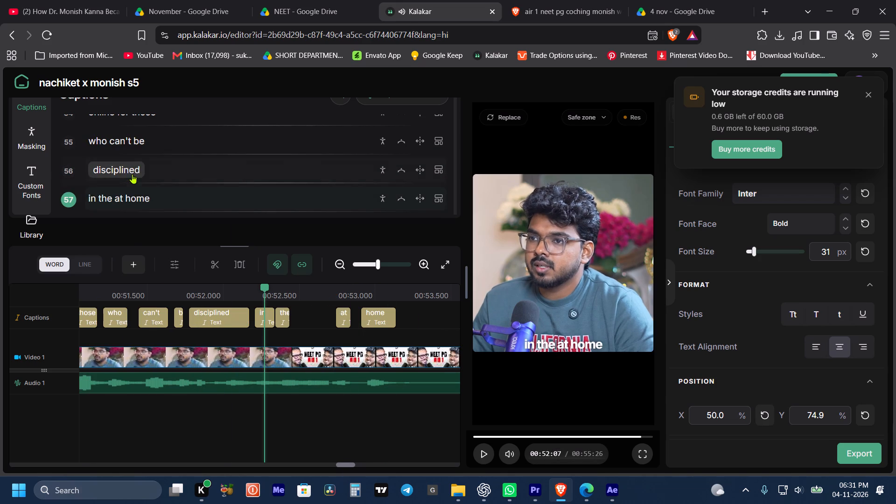
{"action": "left_click", "coordinate": [161, 374]}
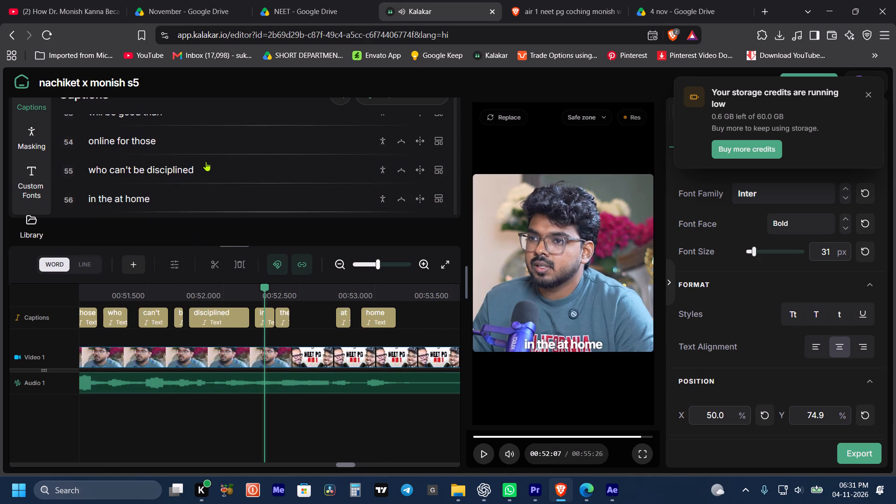
Check the closing "in the at home" caption against playback and where it ends over the YouTube end card.
{"action": "key", "text": "space"}
{"action": "key", "text": "space"}
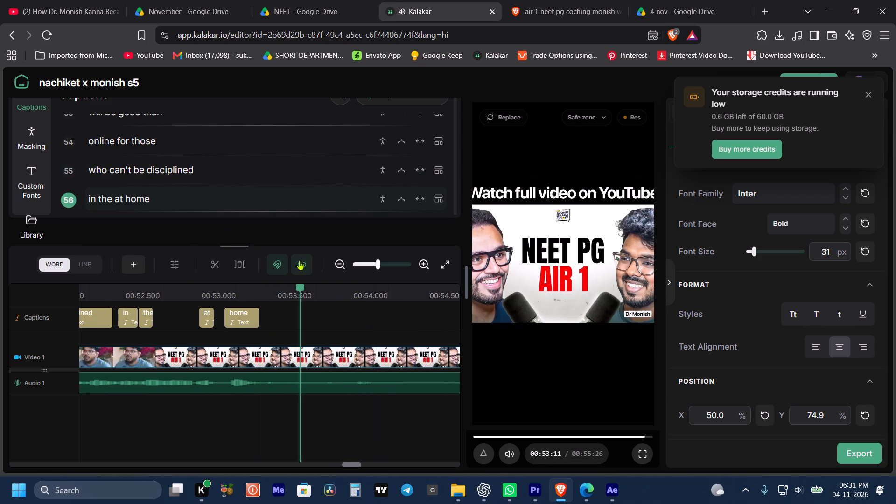
{"action": "key", "text": "space"}
{"action": "key", "text": "space"}
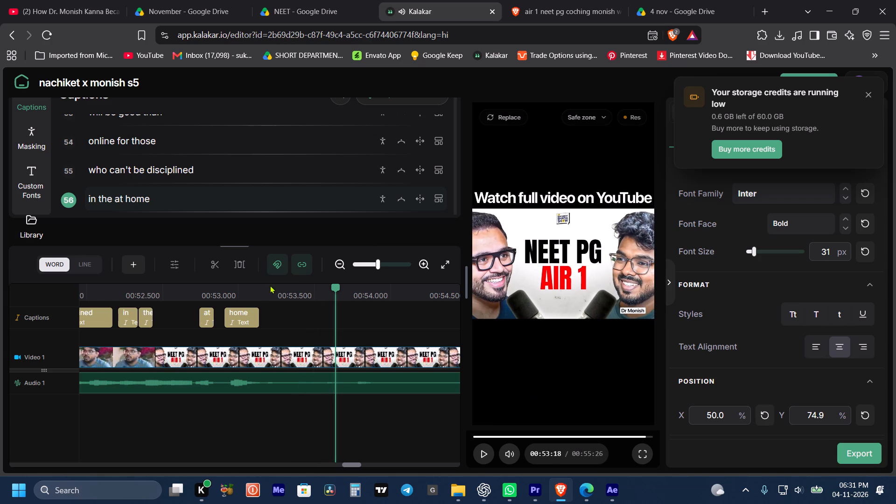
{"action": "left_click", "coordinate": [260, 291]}
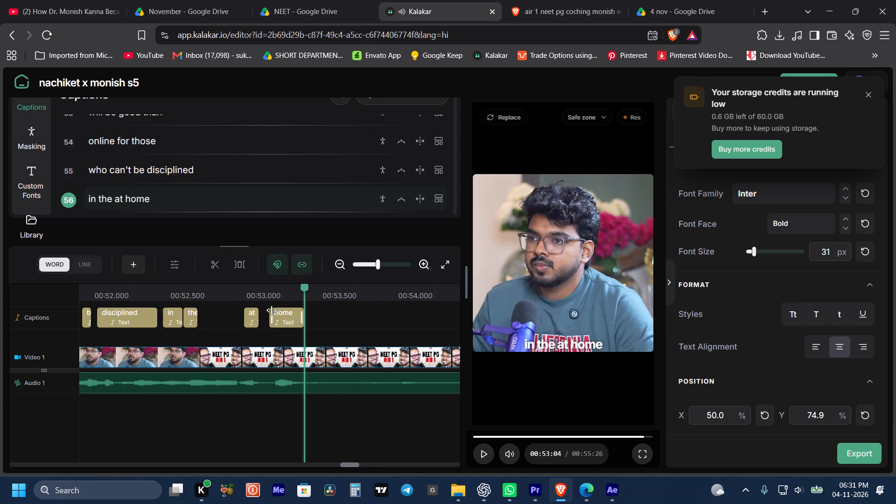
{"action": "key", "text": "Right"}
{"action": "key", "text": "Right"}
{"action": "key", "text": "Right"}
{"action": "key", "text": "Right"}
{"action": "key", "text": "Right"}
{"action": "key", "text": "Right"}
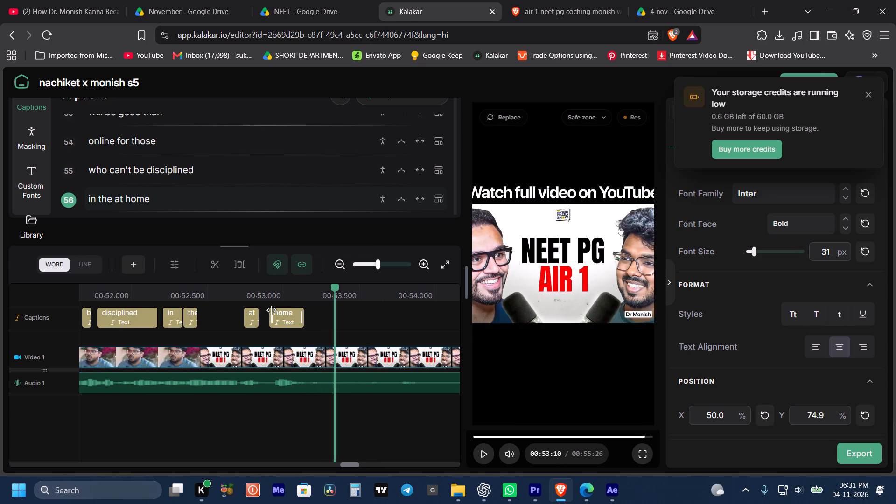
{"action": "scroll", "coordinate": [450, 400], "scroll_direction": "down", "scroll_amount": 1}
Export the captions as a Green / Blue Screen video and start the render.
{"action": "left_click", "coordinate": [852, 460]}
{"action": "left_click", "coordinate": [736, 213]}
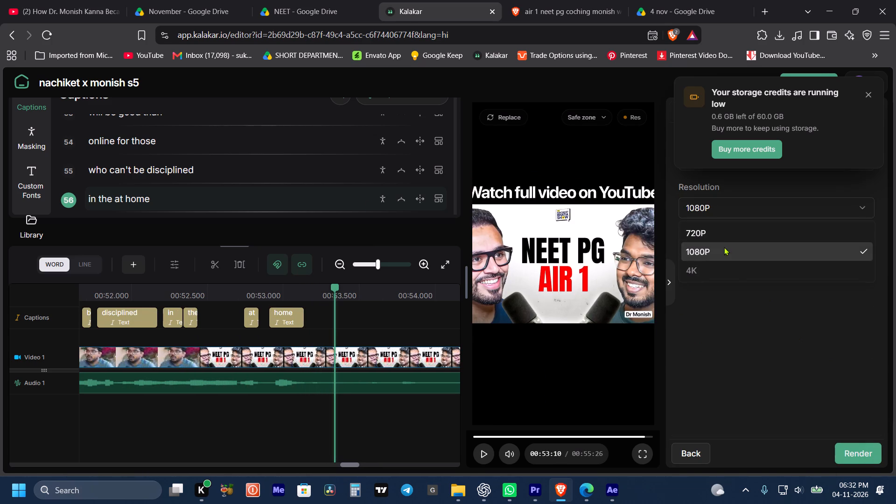
{"action": "left_click", "coordinate": [869, 93]}
{"action": "left_click", "coordinate": [776, 153]}
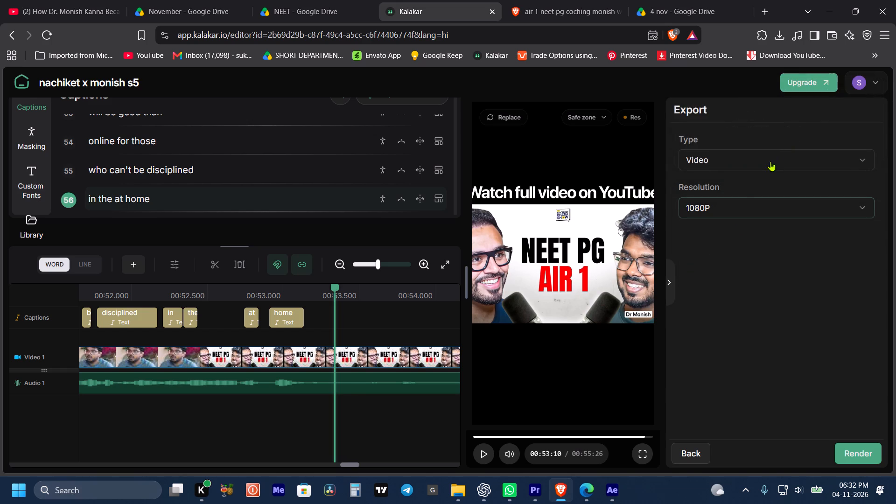
{"action": "left_click", "coordinate": [581, 105]}
{"action": "left_click", "coordinate": [741, 160]}
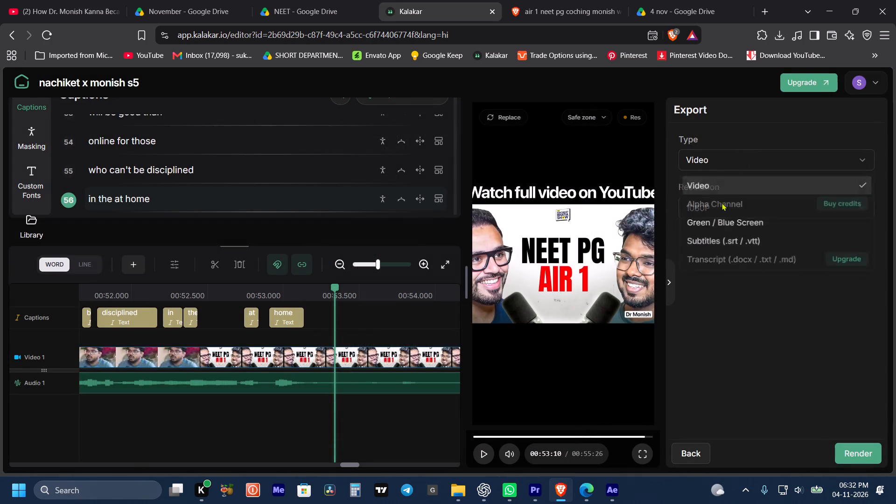
{"action": "left_click", "coordinate": [707, 230]}
{"action": "left_click", "coordinate": [848, 453]}
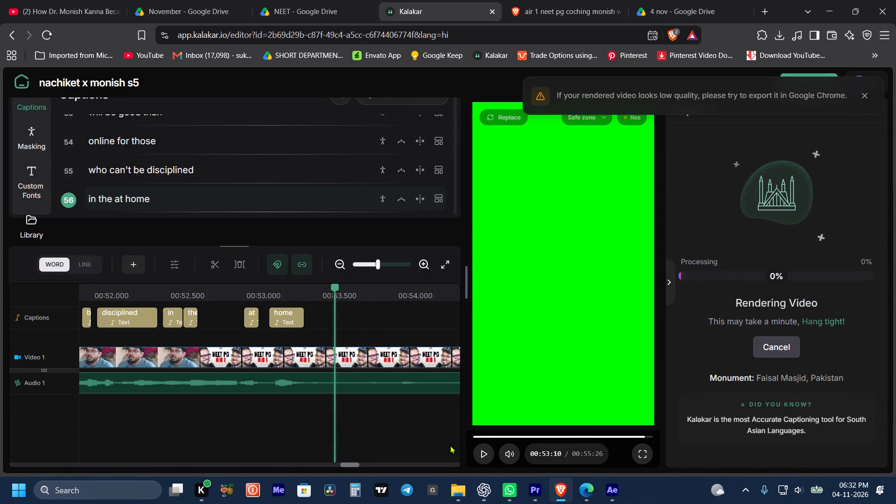
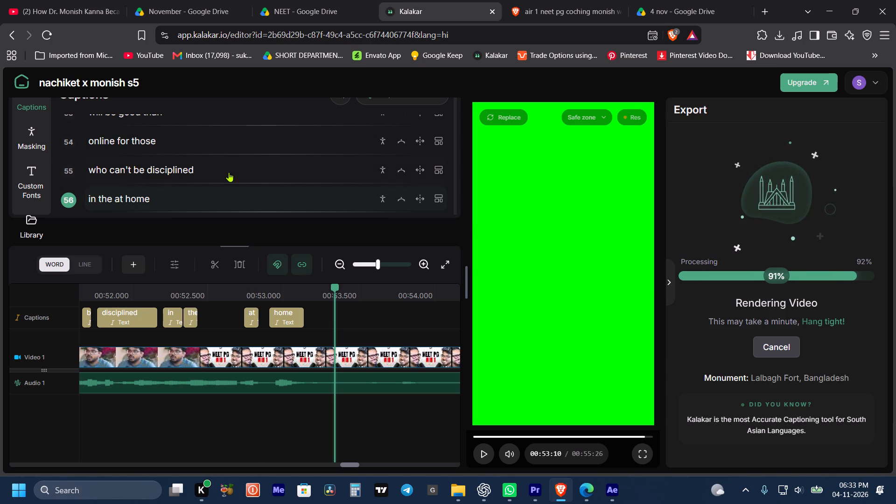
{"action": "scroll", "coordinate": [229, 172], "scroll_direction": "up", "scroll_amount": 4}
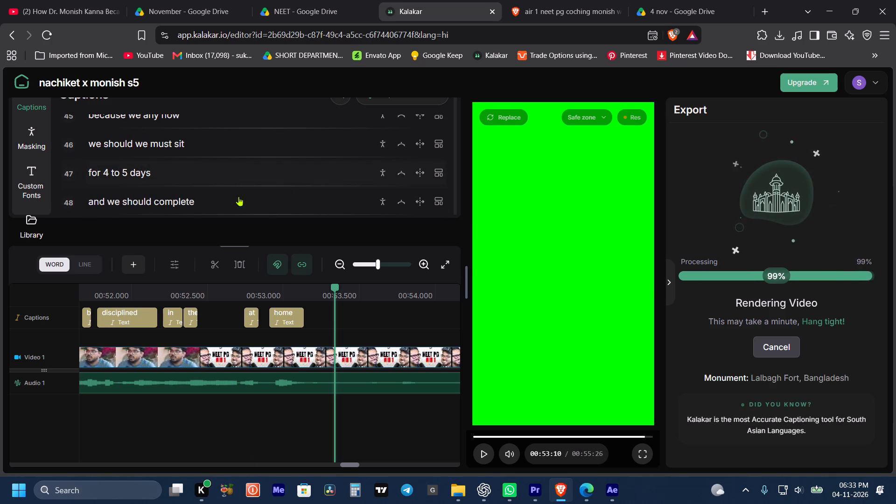
Download the rendered green-screen caption video as nachiket-x-monish-s5 into Office works > video Assits.
{"action": "left_click", "coordinate": [803, 369]}
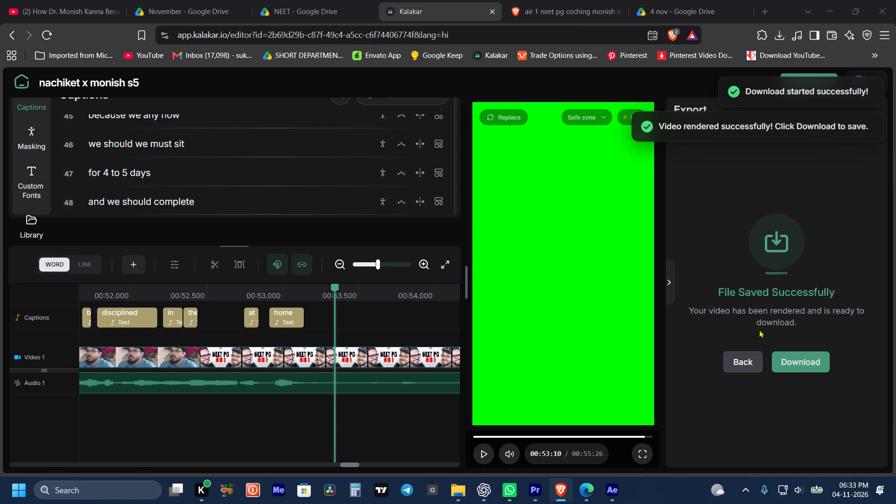
{"action": "key", "text": "ctrl+c"}
{"action": "key", "text": "ctrl+c"}
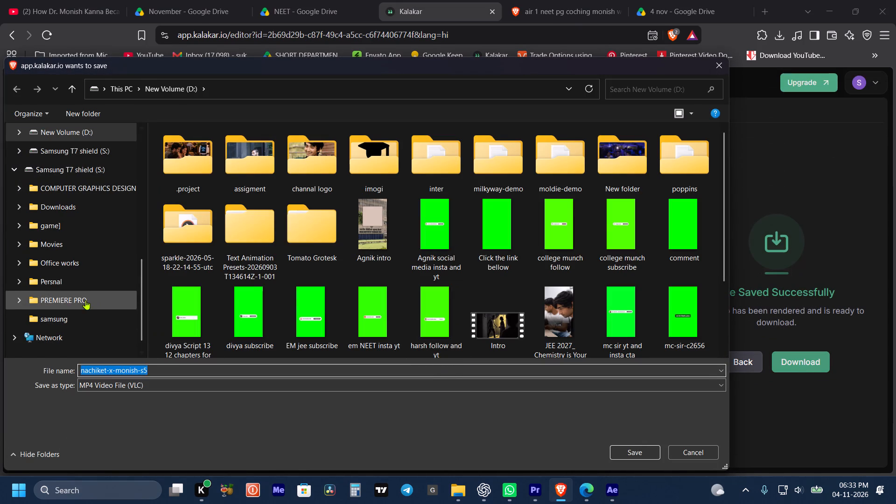
{"action": "left_click", "coordinate": [85, 300]}
{"action": "left_click", "coordinate": [77, 259]}
{"action": "double_click", "coordinate": [248, 227]}
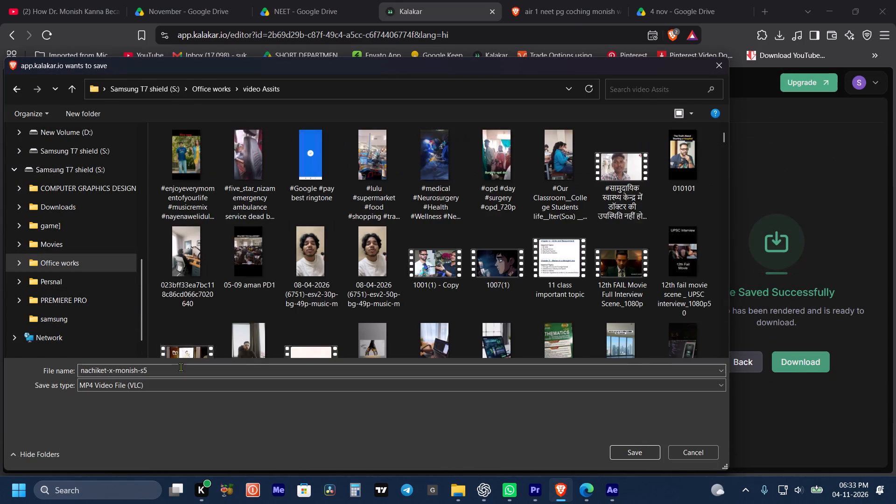
{"action": "left_click", "coordinate": [181, 367]}
{"action": "key", "text": "ctrl+c"}
{"action": "key", "text": "ctrl+c"}
{"action": "key", "text": "ctrl+c"}
{"action": "left_click", "coordinate": [644, 457]}
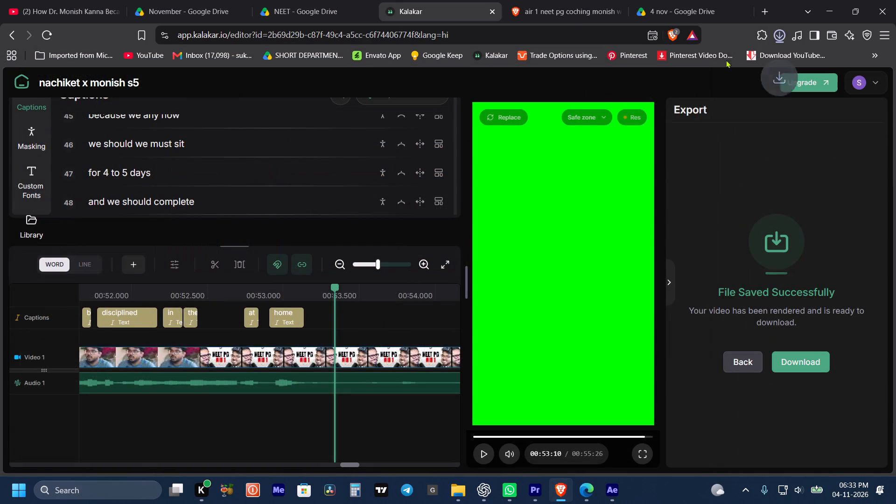
Import the downloaded nachiket-x-monish-s5.mp4 into the b roll folder of the After Effects project.
{"action": "left_click_drag", "start_coordinate": [659, 66], "coordinate": [82, 224]}
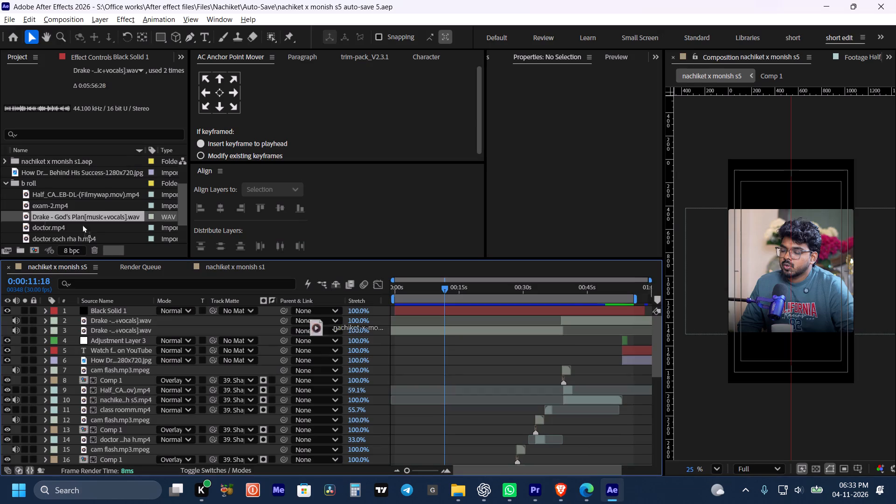
{"action": "left_click_drag", "start_coordinate": [82, 224], "coordinate": [88, 183]}
{"action": "scroll", "coordinate": [487, 352], "scroll_direction": "down", "scroll_amount": 5, "text": "alt"}
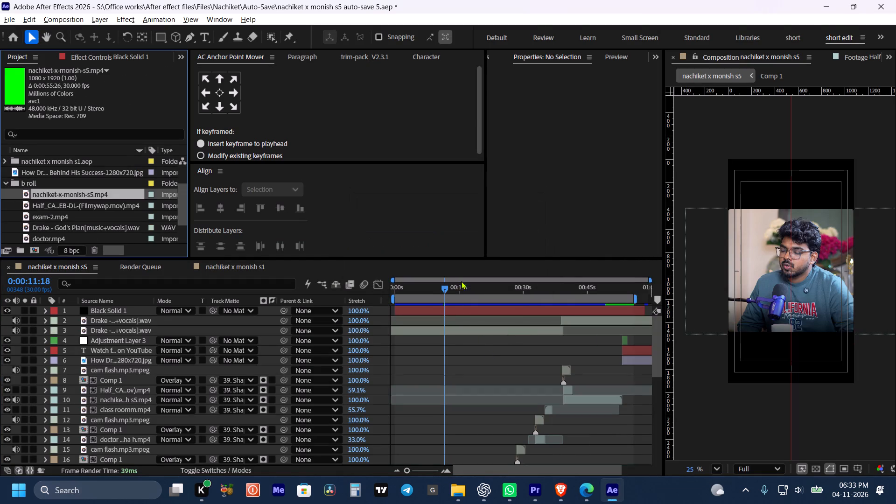
Place nachiket-x-monish-s5.mp4 as the top layer of the nachiket x monish s5 composition, starting at 0:00:00:00.
{"action": "left_click_drag", "start_coordinate": [445, 287], "coordinate": [353, 304]}
{"action": "left_click_drag", "start_coordinate": [71, 194], "coordinate": [425, 267]}
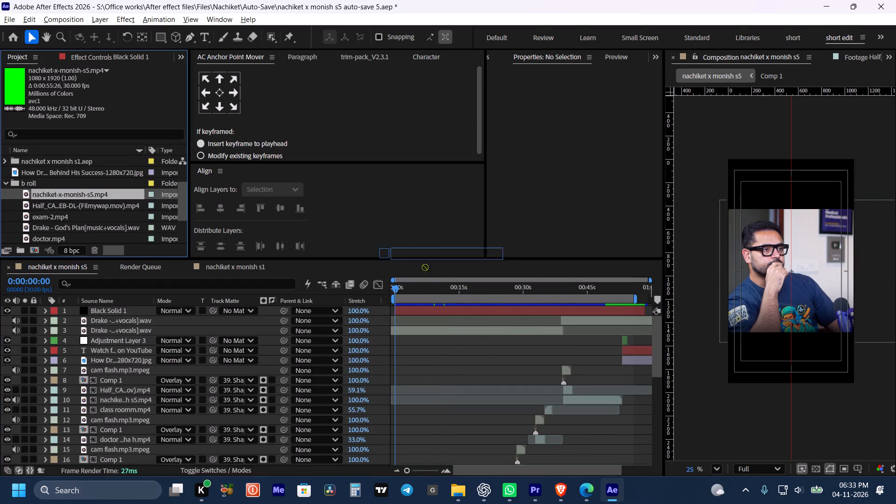
{"action": "left_click_drag", "start_coordinate": [425, 267], "coordinate": [422, 308]}
{"action": "left_click", "coordinate": [436, 311]}
{"action": "key", "text": "bracketleft"}
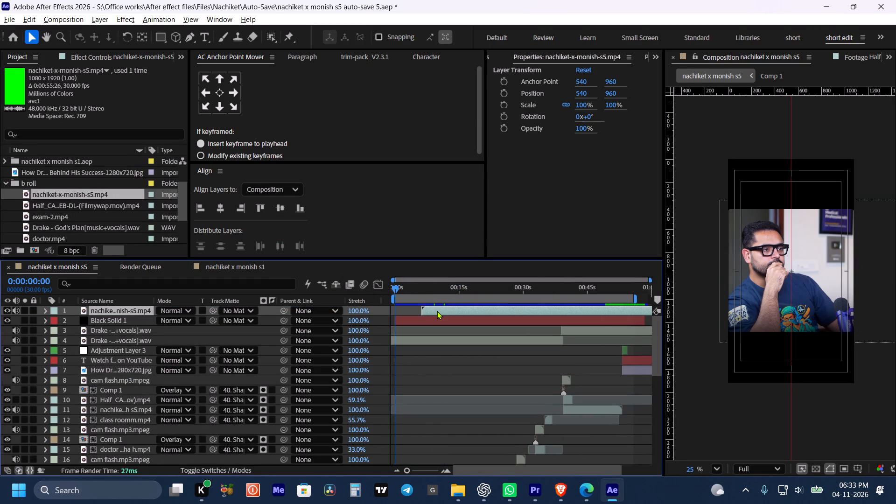
Apply Keylight (1.2) to the caption video layer and sample the green background as its Screen Colour.
{"action": "left_click", "coordinate": [437, 311]}
{"action": "key", "text": "ctrl+space"}
{"action": "key", "text": "k"}
{"action": "key", "text": "e"}
{"action": "key", "text": "y"}
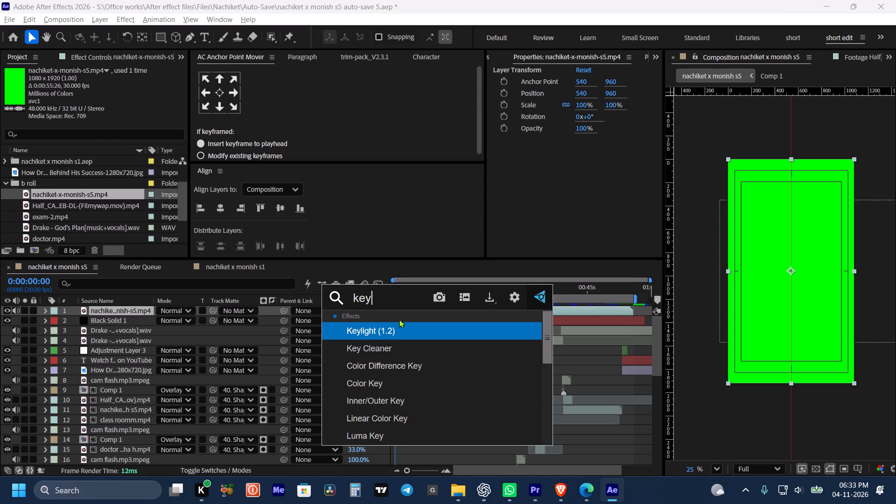
{"action": "left_click", "coordinate": [386, 331]}
{"action": "left_click", "coordinate": [122, 157]}
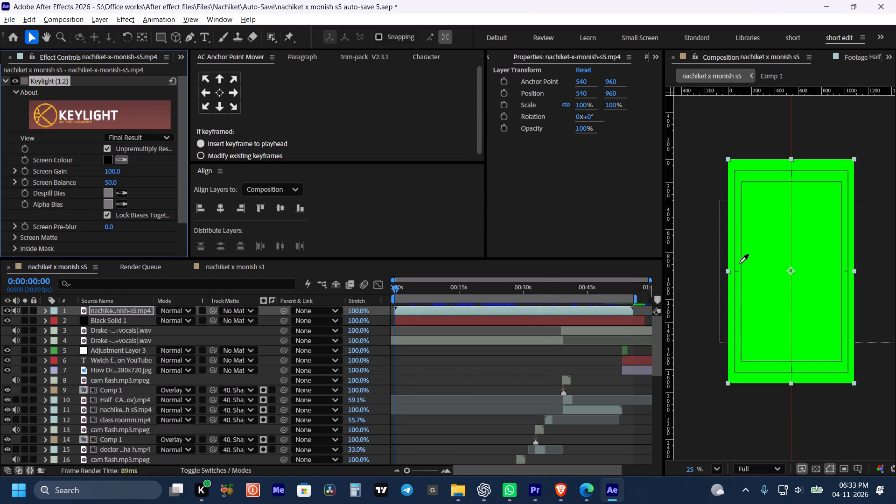
{"action": "left_click", "coordinate": [746, 239]}
{"action": "key", "text": "v"}
Mute the audio of the caption video layer.
{"action": "left_click", "coordinate": [17, 310]}
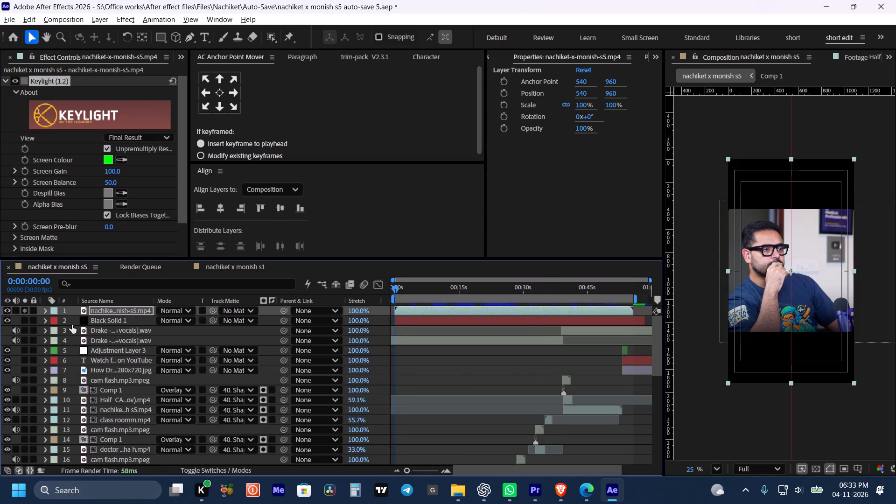
Play to the first caption, add a Drop Shadow effect to the caption layer and set its opacity to 100%.
{"action": "key", "text": "space"}
{"action": "key", "text": "space"}
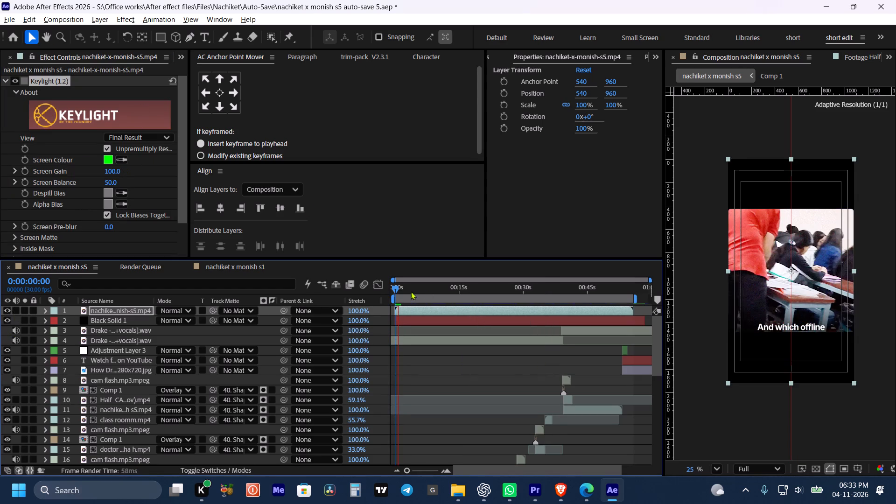
{"action": "key", "text": "ctrl+space"}
{"action": "type", "text": "dr"}
{"action": "key", "text": "o"}
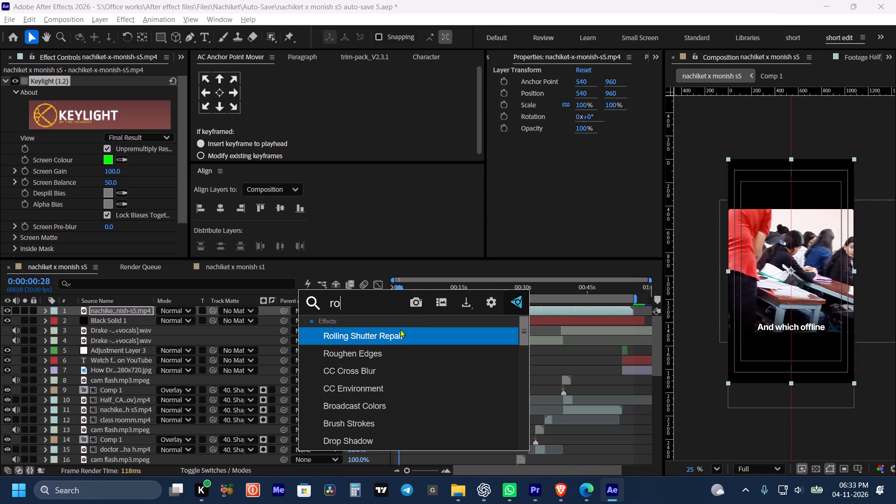
{"action": "key", "text": "p"}
{"action": "left_click", "coordinate": [360, 338]}
{"action": "scroll", "coordinate": [97, 228], "scroll_direction": "down", "scroll_amount": 5}
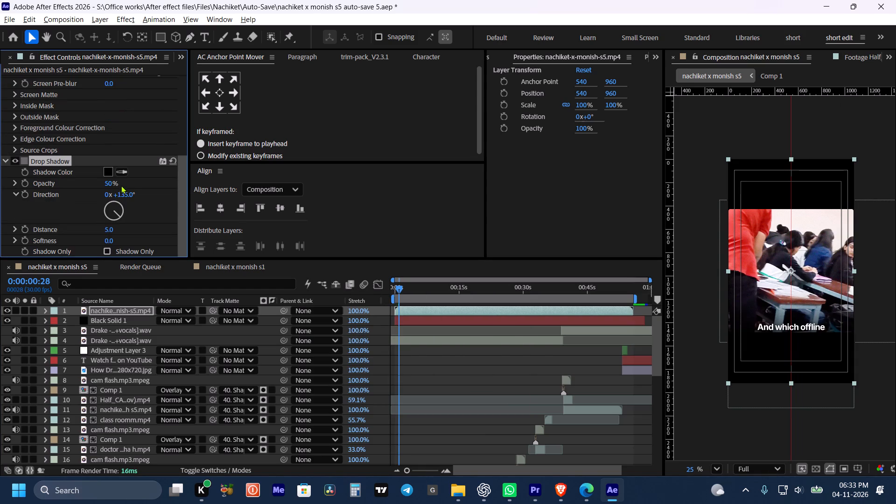
{"action": "left_click_drag", "start_coordinate": [110, 182], "coordinate": [220, 169]}
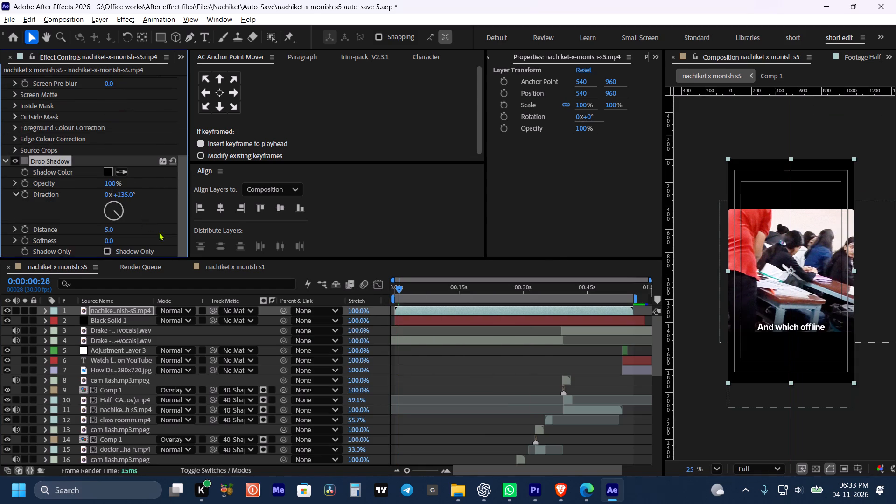
Save the project.
{"action": "key", "text": "ctrl+s"}
{"action": "key", "text": "ctrl+s"}
{"action": "key", "text": "ctrl+s"}
{"action": "key", "text": "ctrl+s"}
Preview briefly and trim the end of the caption video layer back to about 55 seconds.
{"action": "key", "text": "space"}
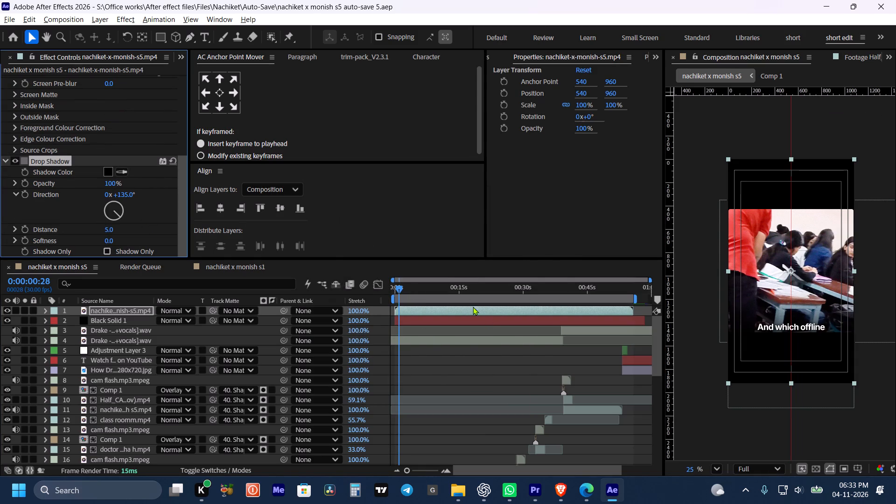
{"action": "key", "text": "space"}
{"action": "left_click_drag", "start_coordinate": [635, 309], "coordinate": [630, 309]}
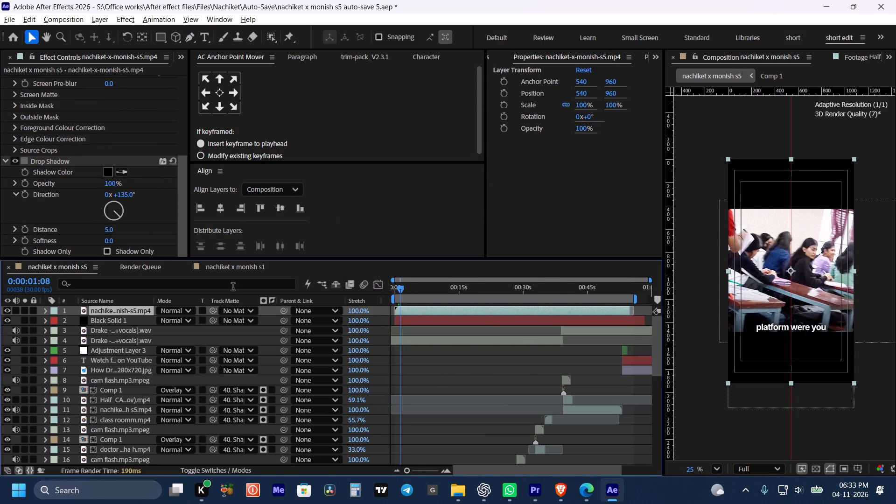
Copy the Boom 1.mp3 and riser metallic.mp3 layers from the nachiket x monish s1 composition.
{"action": "left_click", "coordinate": [235, 272]}
{"action": "scroll", "coordinate": [572, 340], "scroll_direction": "down", "scroll_amount": 5, "text": "alt"}
{"action": "scroll", "coordinate": [630, 358], "scroll_direction": "up", "scroll_amount": 2, "text": "alt"}
{"action": "key", "text": "space"}
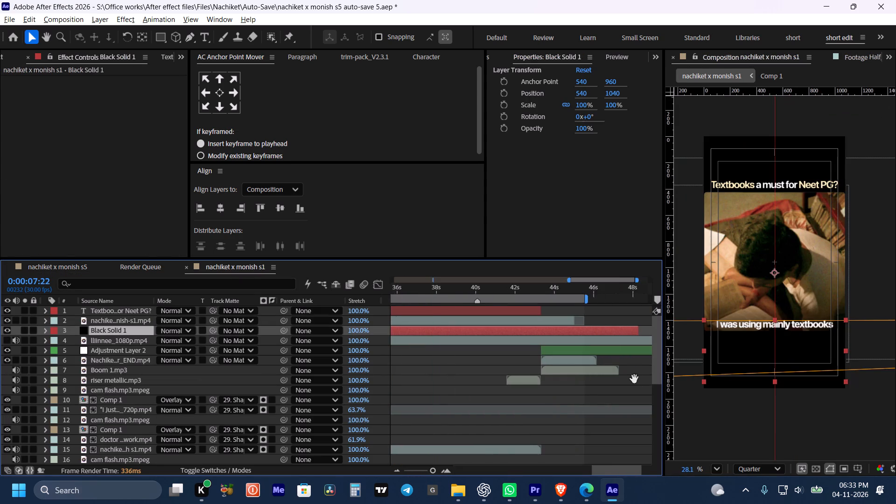
{"action": "left_click_drag", "start_coordinate": [629, 379], "coordinate": [584, 385]}
{"action": "left_click", "coordinate": [507, 361]}
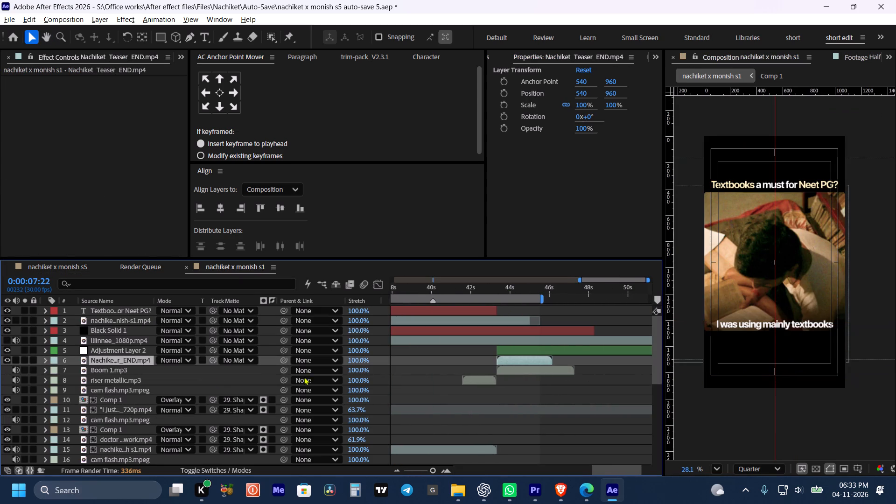
{"action": "left_click", "coordinate": [107, 378], "text": "shift"}
{"action": "left_click", "coordinate": [115, 359], "text": "ctrl"}
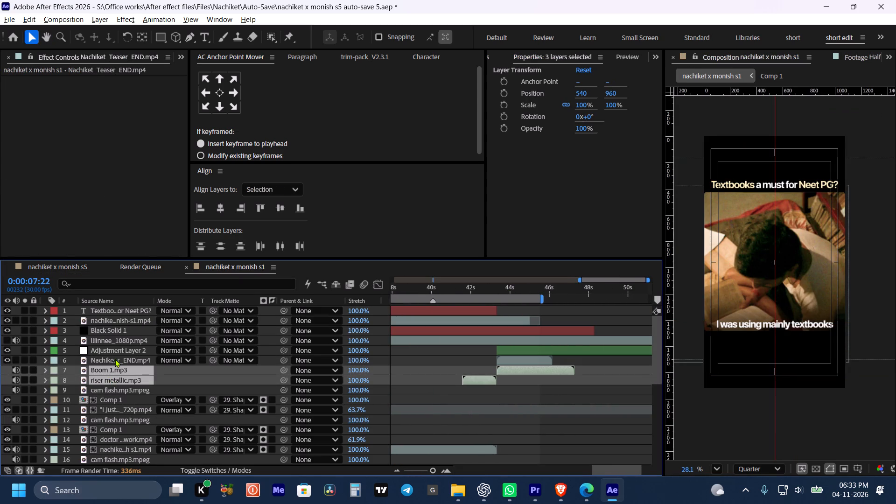
{"action": "key", "text": "ctrl+c"}
{"action": "key", "text": "ctrl+c"}
Paste the two sound-effect layers above Adjustment Layer 3 in nachiket x monish s5, starting at 0:00:53:07.
{"action": "left_click", "coordinate": [70, 266]}
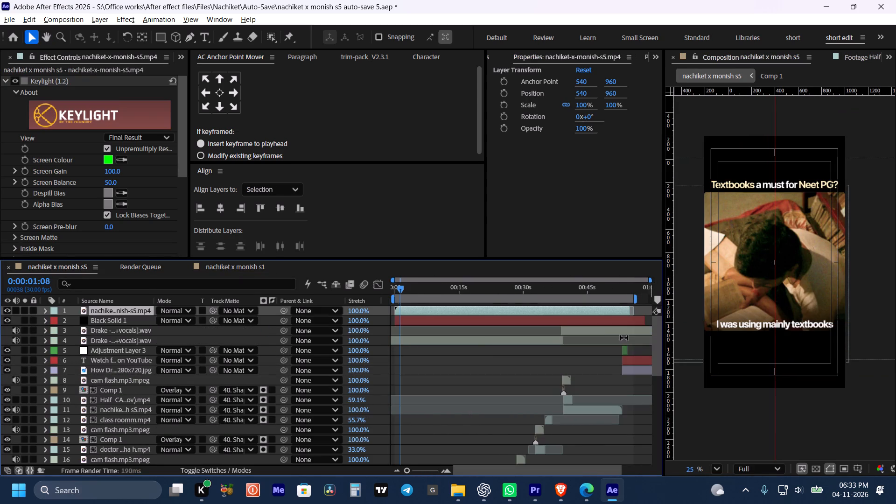
{"action": "key", "text": "space"}
{"action": "left_click_drag", "start_coordinate": [596, 357], "coordinate": [568, 360]}
{"action": "scroll", "coordinate": [637, 375], "scroll_direction": "up", "scroll_amount": 2, "text": "alt"}
{"action": "key", "text": "space"}
{"action": "key", "text": "space"}
{"action": "key", "text": "space"}
{"action": "left_click_drag", "start_coordinate": [602, 384], "coordinate": [524, 400]}
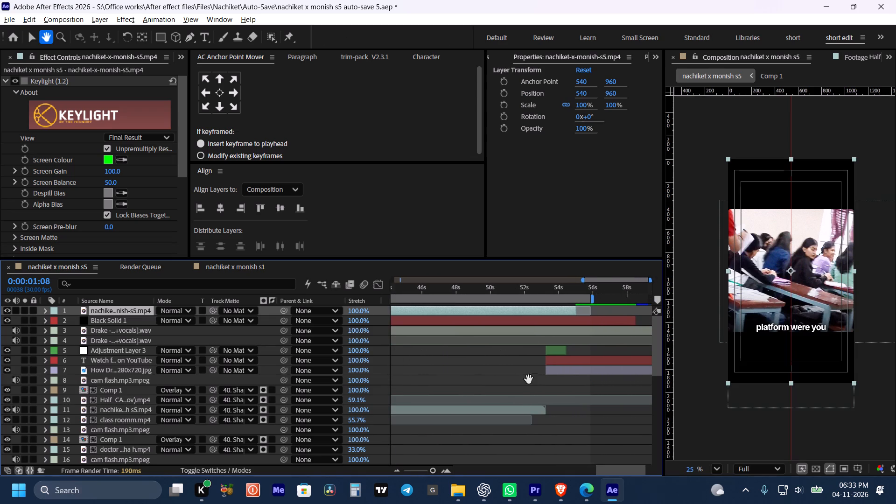
{"action": "left_click", "coordinate": [547, 288], "text": "shift"}
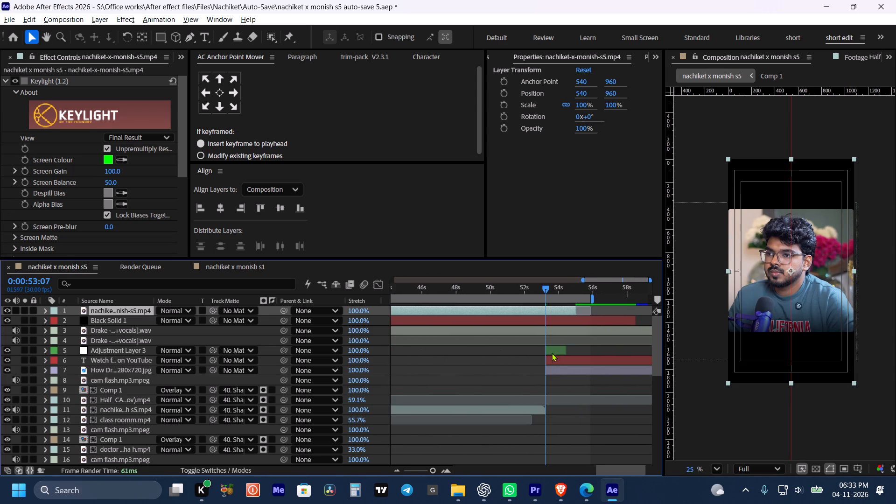
{"action": "left_click", "coordinate": [553, 346]}
{"action": "key", "text": "ctrl+v"}
{"action": "key", "text": "bracketleft"}
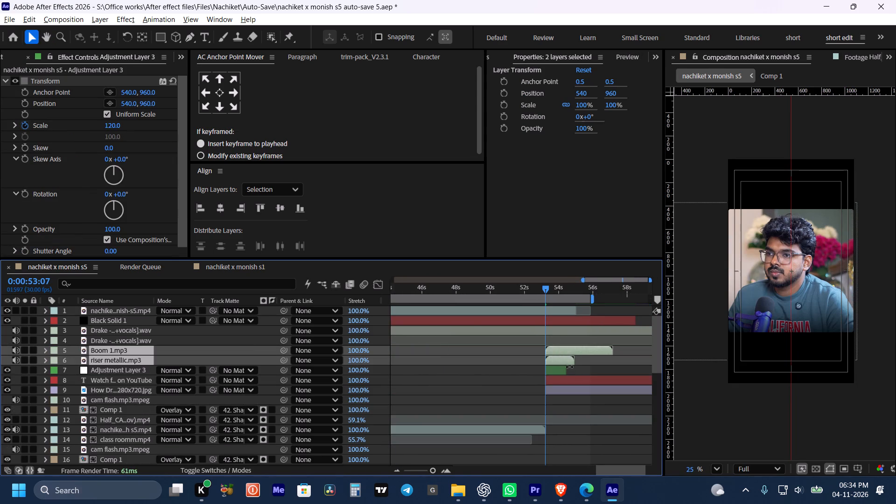
Shift the riser metallic.mp3 layer so that it ends at the playhead, just before the end card.
{"action": "left_click", "coordinate": [578, 368]}
{"action": "left_click", "coordinate": [571, 360]}
{"action": "key", "text": "bracketright"}
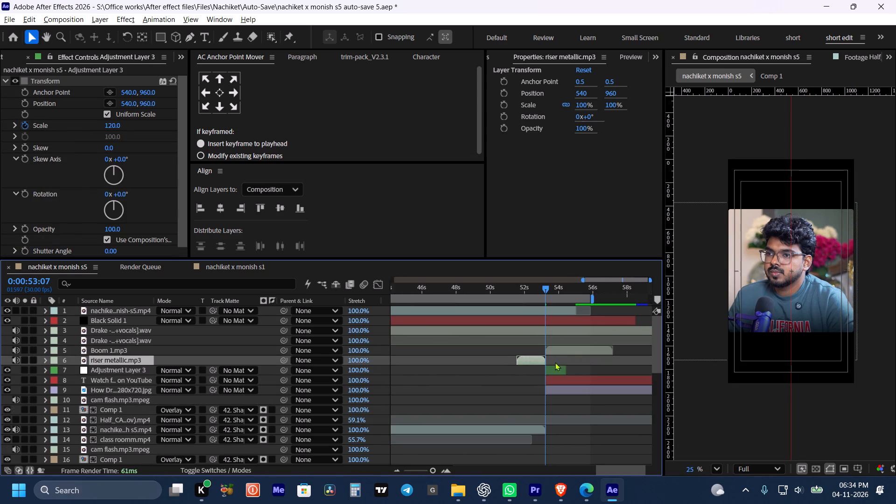
Nudge the Boom 1.mp3 layer slightly later so its start lines up with the end card layers.
{"action": "scroll", "coordinate": [551, 360], "scroll_direction": "up", "scroll_amount": 3, "text": "alt"}
{"action": "scroll", "coordinate": [506, 366], "scroll_direction": "up", "scroll_amount": 2, "text": "alt"}
{"action": "left_click_drag", "start_coordinate": [525, 350], "coordinate": [530, 350]}
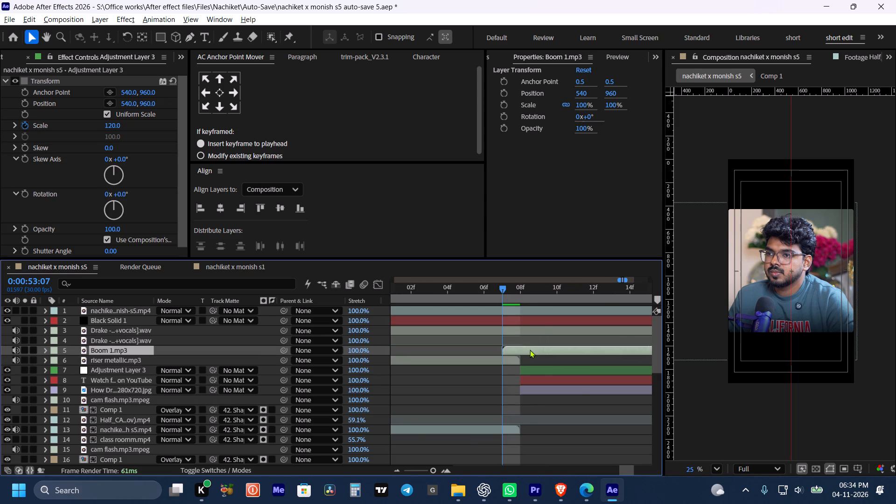
{"action": "left_click_drag", "start_coordinate": [530, 350], "coordinate": [537, 350]}
Play the transition into the YouTube end card to check the riser, boom and caption ending.
{"action": "scroll", "coordinate": [537, 350], "scroll_direction": "down", "scroll_amount": 2, "text": "alt"}
{"action": "scroll", "coordinate": [476, 293], "scroll_direction": "down", "scroll_amount": 3, "text": "alt"}
{"action": "left_click", "coordinate": [473, 287]}
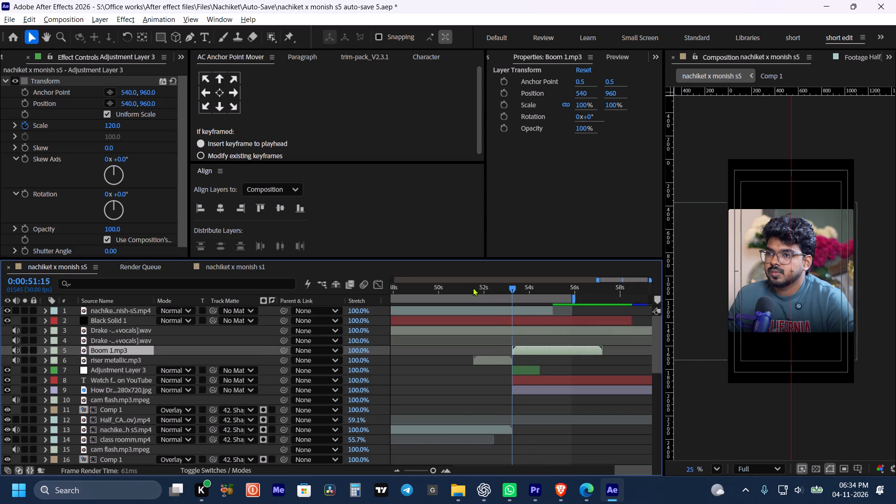
{"action": "key", "text": "space"}
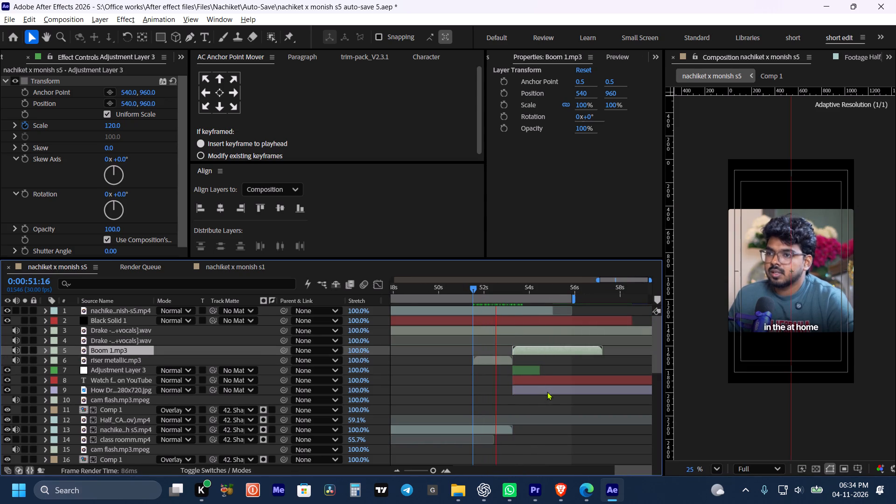
{"action": "key", "text": "space"}
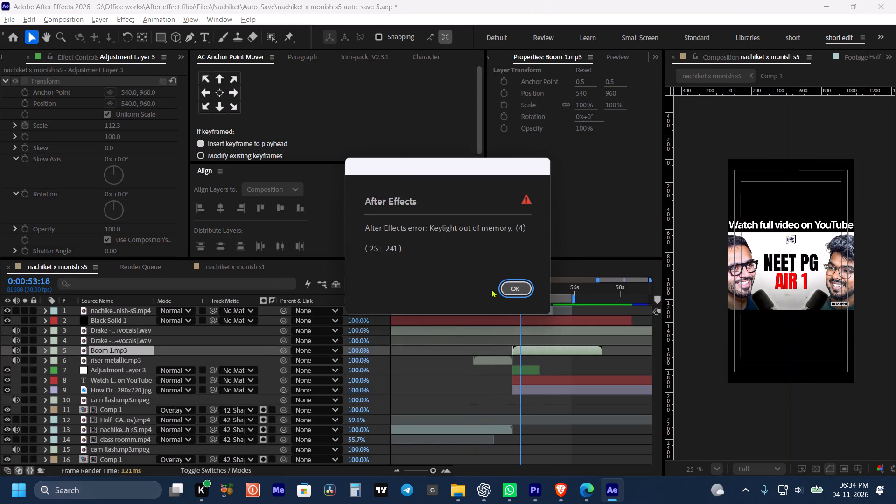
{"action": "key", "text": "space"}
{"action": "left_click", "coordinate": [490, 290]}
{"action": "key", "text": "space"}
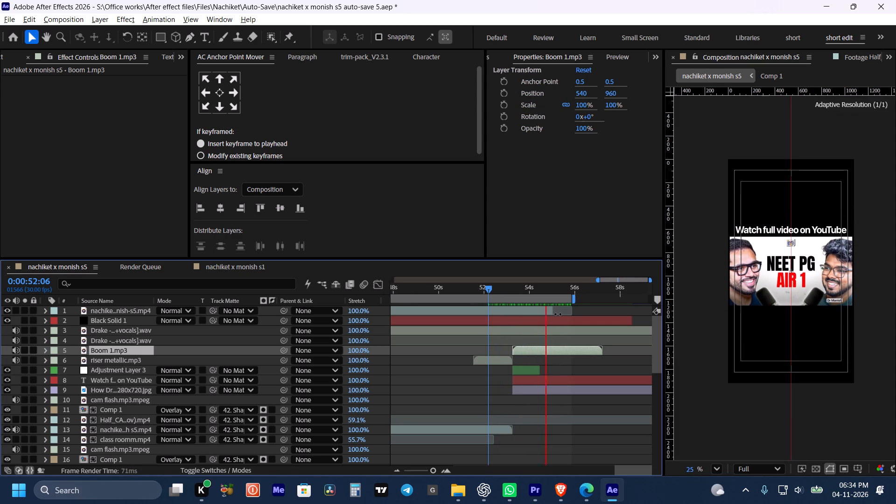
{"action": "key", "text": "space"}
{"action": "key", "text": "space"}
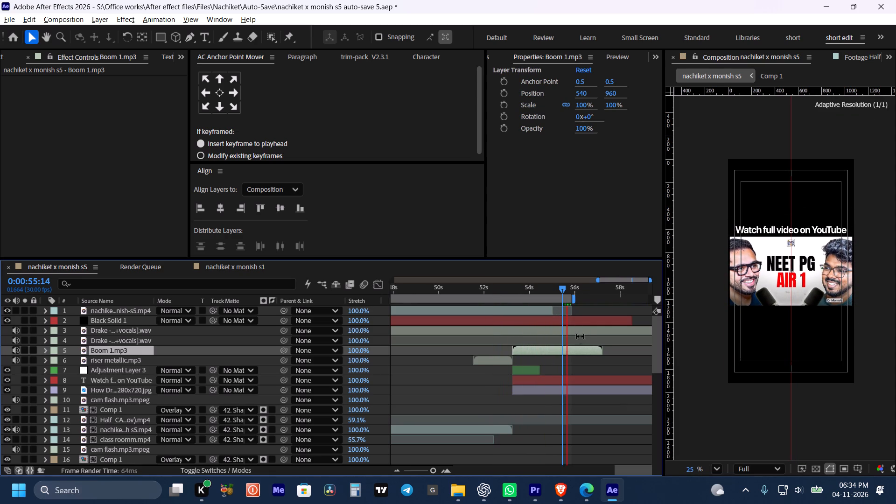
Save the project with the added end-card sound effects.
{"action": "scroll", "coordinate": [580, 336], "scroll_direction": "down", "scroll_amount": 6, "text": "alt"}
{"action": "key", "text": "ctrl+s"}
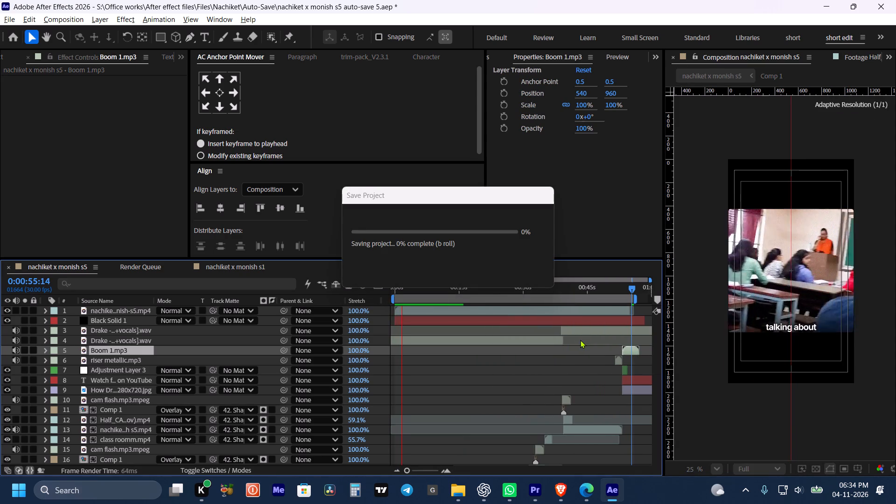
{"action": "scroll", "coordinate": [580, 340], "scroll_direction": "down", "scroll_amount": 2, "text": "alt"}
{"action": "key", "text": "ctrl+s"}
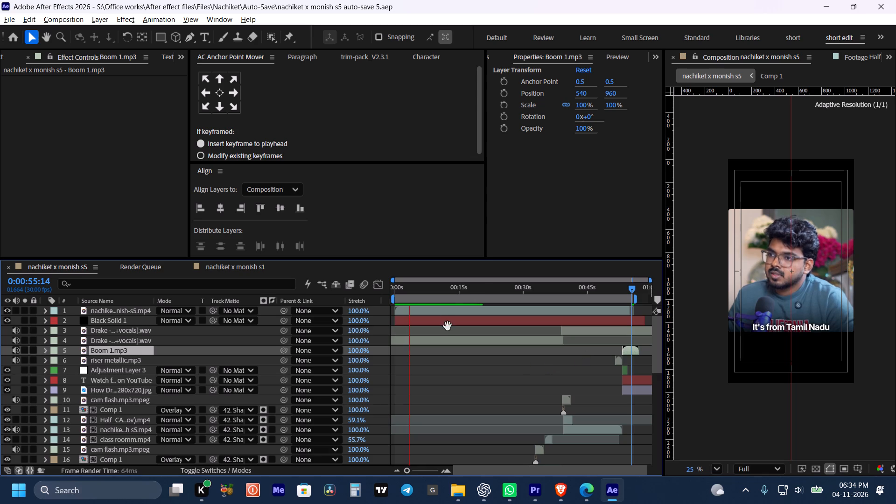
Play the nachiket x monish s5 composition from 0:00 to check the opening seconds with their captions.
{"action": "key", "text": "space"}
{"action": "left_click_drag", "start_coordinate": [413, 287], "coordinate": [387, 297]}
{"action": "key", "text": "space"}
{"action": "key", "text": "space"}
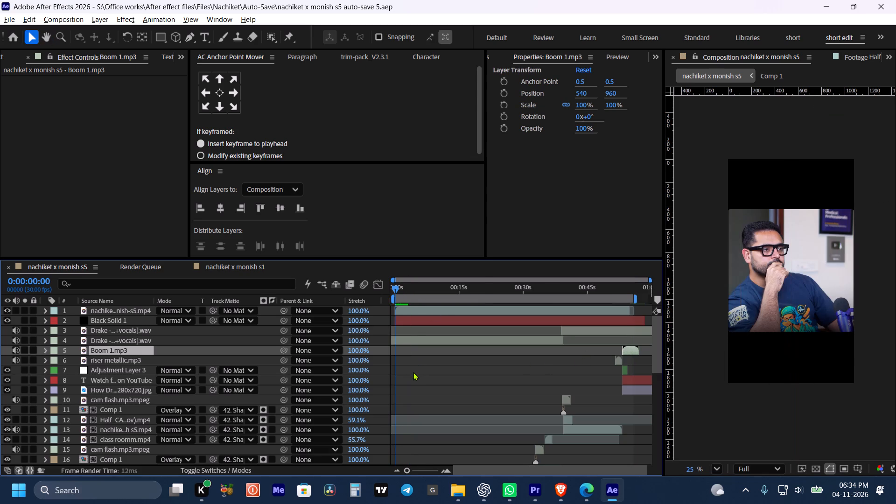
{"action": "scroll", "coordinate": [412, 371], "scroll_direction": "up", "scroll_amount": 1, "text": "alt"}
{"action": "key", "text": "space"}
{"action": "key", "text": "space"}
{"action": "key", "text": "space"}
{"action": "key", "text": "space"}
{"action": "left_click_drag", "start_coordinate": [417, 371], "coordinate": [434, 373]}
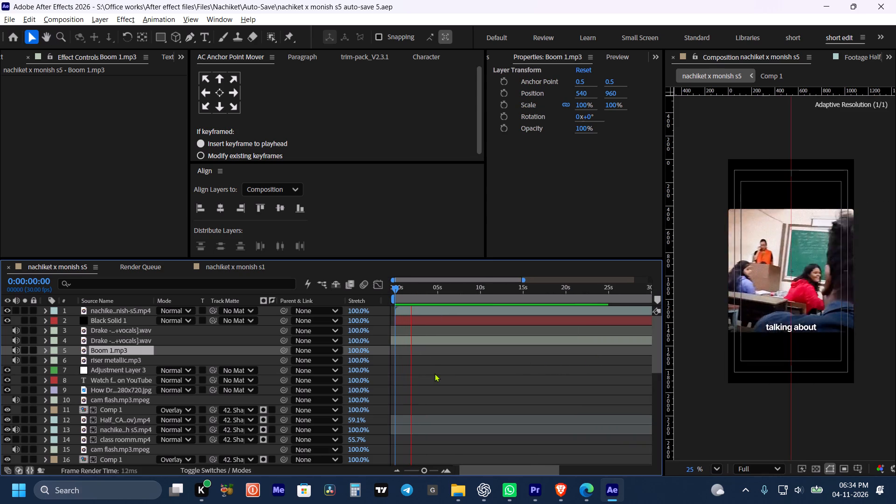
{"action": "key", "text": "space"}
{"action": "key", "text": "space"}
{"action": "key", "text": "space"}
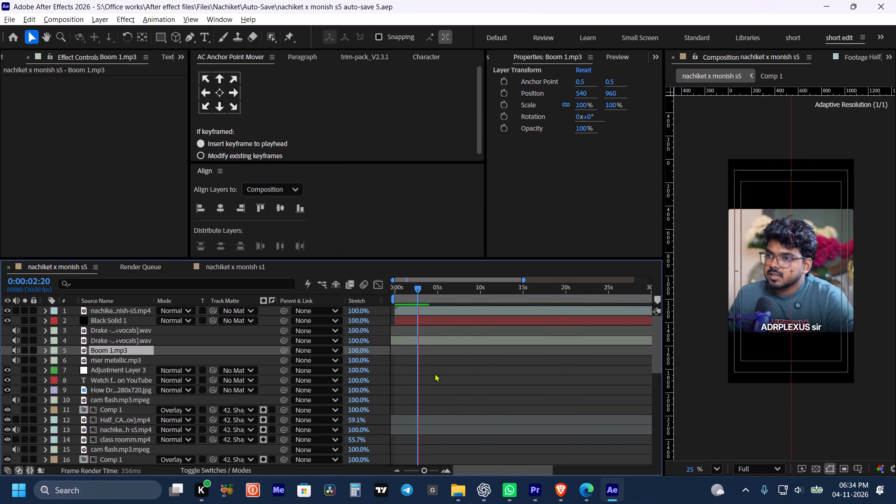
{"action": "key", "text": "space"}
Add the nachiket x monish s5 composition to the Render Queue for export.
{"action": "left_click_drag", "start_coordinate": [6, 19], "coordinate": [12, 23]}
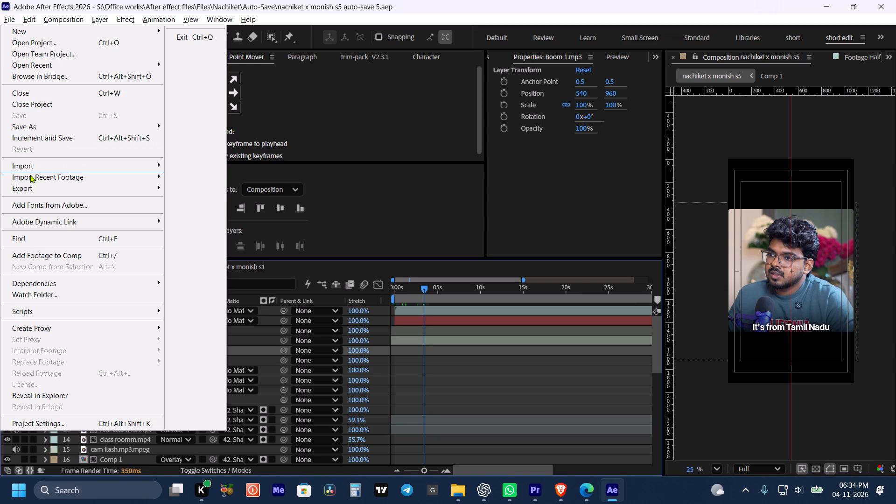
{"action": "left_click", "coordinate": [30, 186]}
{"action": "left_click", "coordinate": [244, 203]}
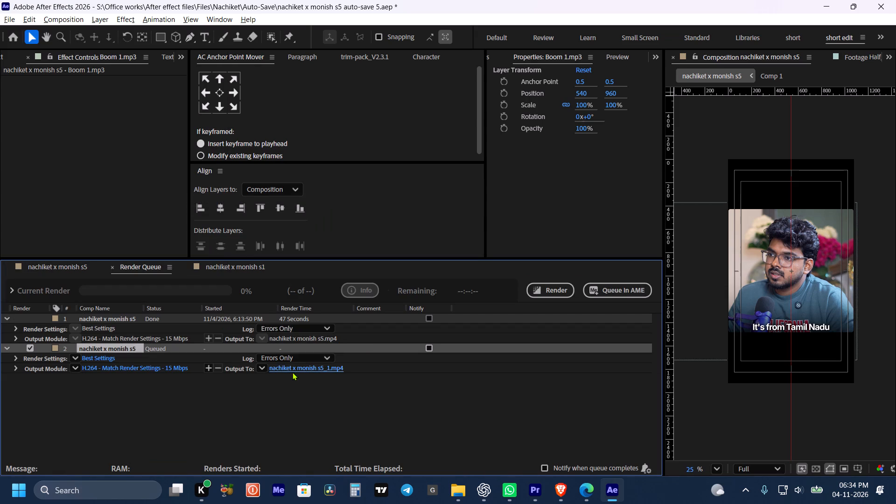
Set the queued render's output file to nachiket x monish s5.mp4 in the final folder, replacing the existing file.
{"action": "left_click", "coordinate": [292, 370]}
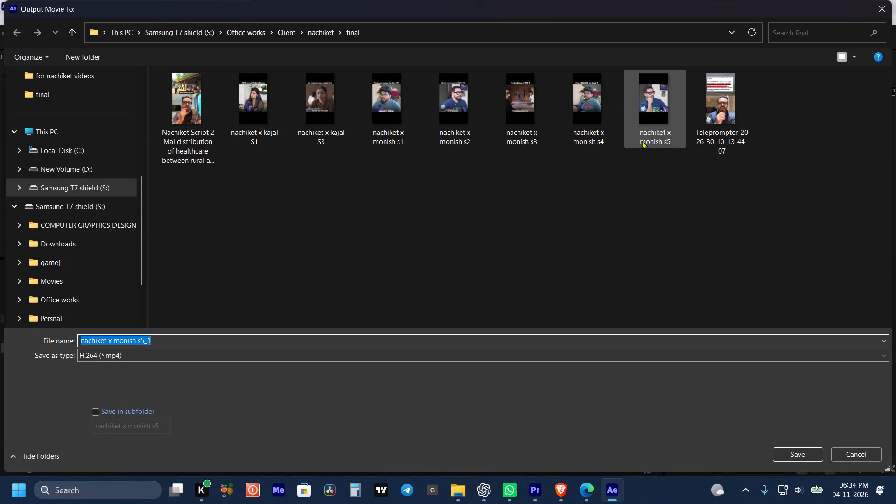
{"action": "left_click", "coordinate": [642, 140]}
{"action": "left_click", "coordinate": [796, 463]}
{"action": "left_click", "coordinate": [796, 455]}
{"action": "left_click", "coordinate": [494, 290]}
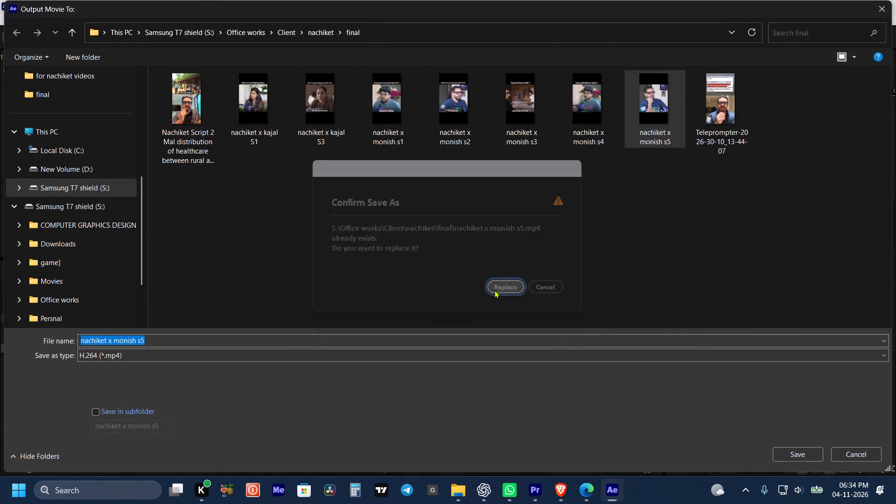
Start rendering the queued nachiket x monish s5 composition, overwriting the existing MP4.
{"action": "left_click", "coordinate": [539, 292]}
{"action": "left_click_drag", "start_coordinate": [496, 288], "coordinate": [502, 285]}
{"action": "left_click", "coordinate": [506, 282]}
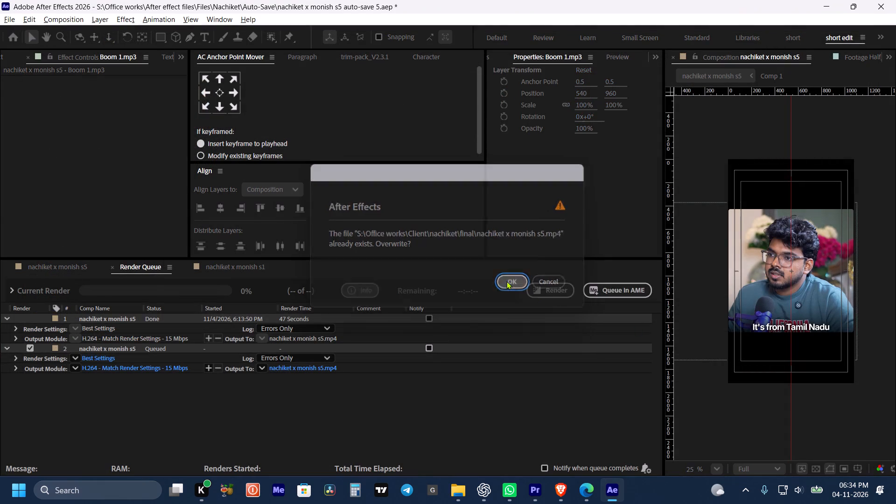
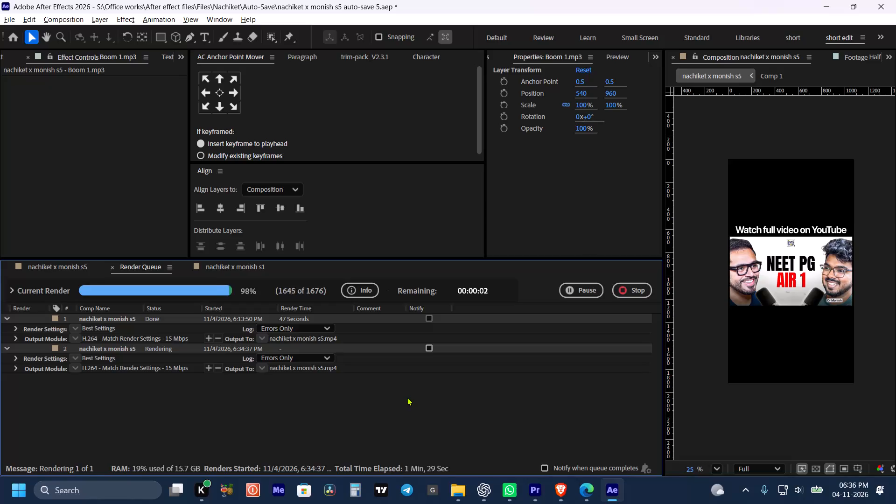
Switch to Google Drive in Brave and open the Nachiket podcast's November folder under SHORT DEPARTMENT and Edited.
{"action": "left_click", "coordinate": [566, 480]}
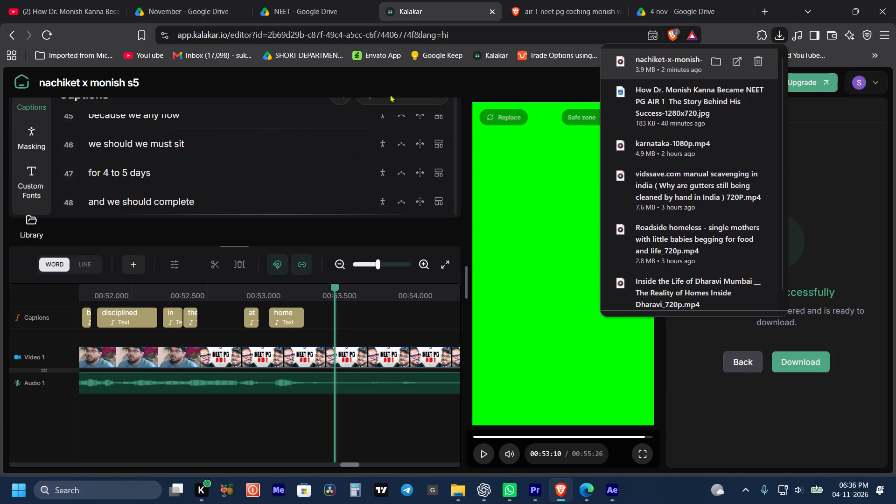
{"action": "left_click", "coordinate": [180, 4]}
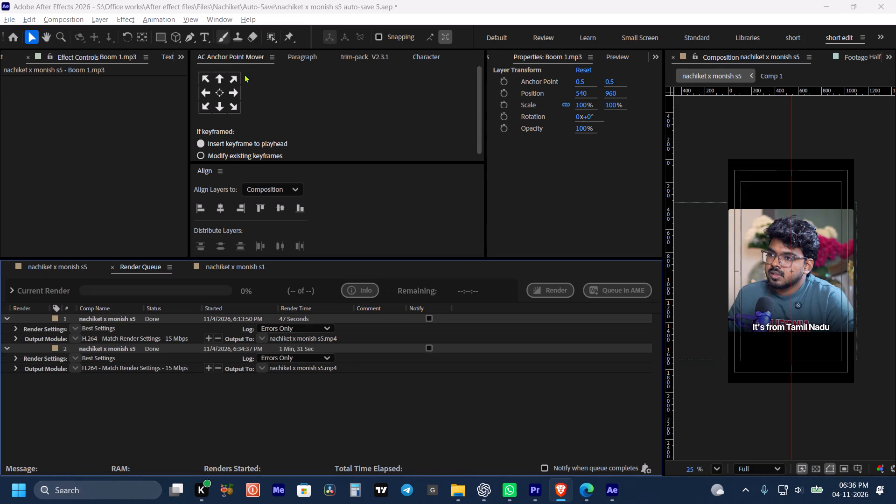
{"action": "left_click", "coordinate": [553, 487]}
{"action": "left_click", "coordinate": [561, 490]}
{"action": "left_click", "coordinate": [441, 341]}
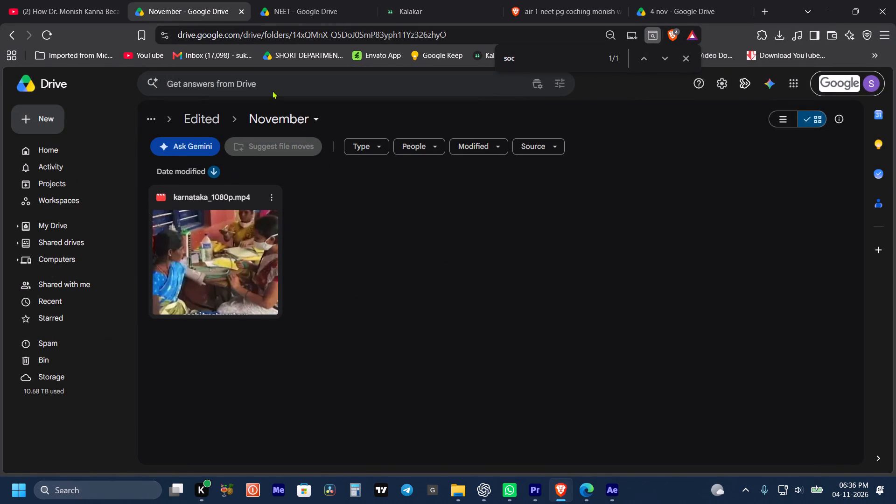
{"action": "left_click", "coordinate": [308, 48]}
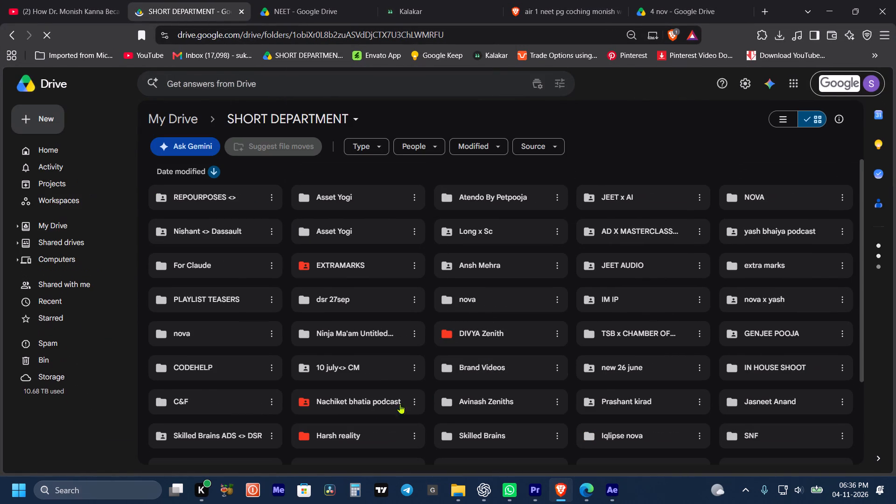
{"action": "double_click", "coordinate": [375, 398]}
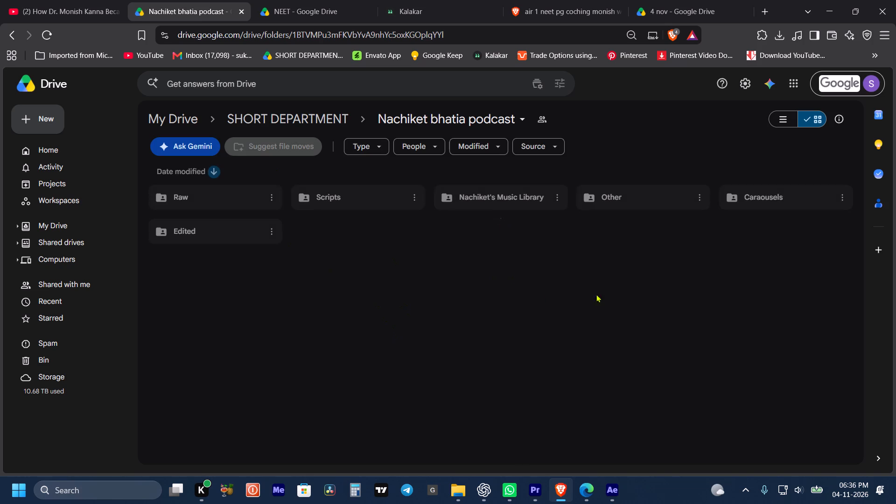
{"action": "left_click_drag", "start_coordinate": [589, 304], "coordinate": [582, 300]}
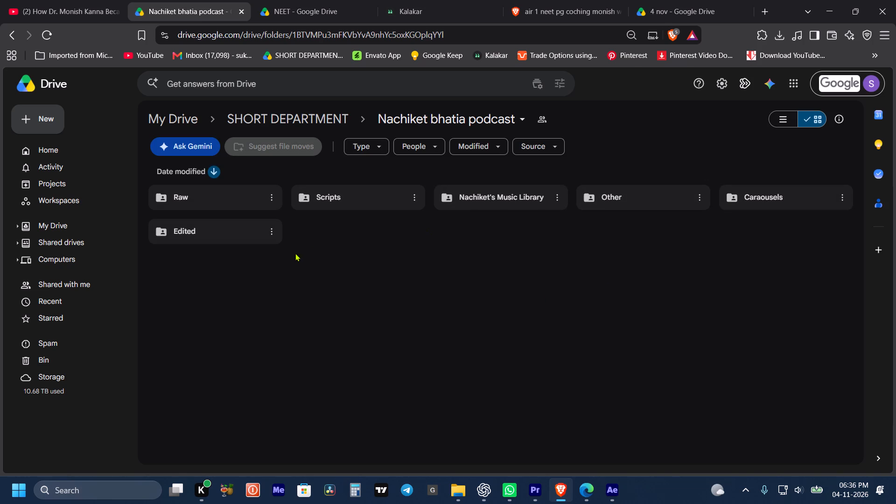
{"action": "double_click", "coordinate": [197, 236]}
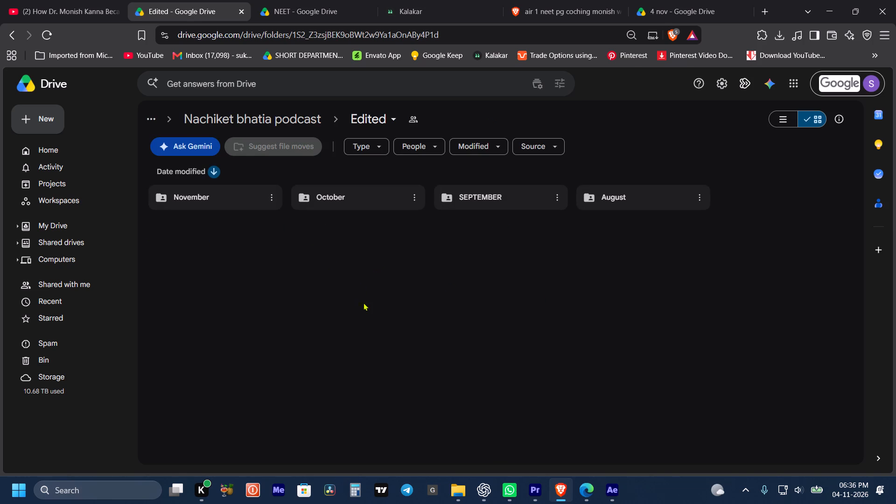
{"action": "left_click_drag", "start_coordinate": [363, 302], "coordinate": [355, 292]}
{"action": "double_click", "coordinate": [225, 192]}
Upload nachiket x monish s5 from the local final folder to the November Drive folder.
{"action": "left_click", "coordinate": [45, 116]}
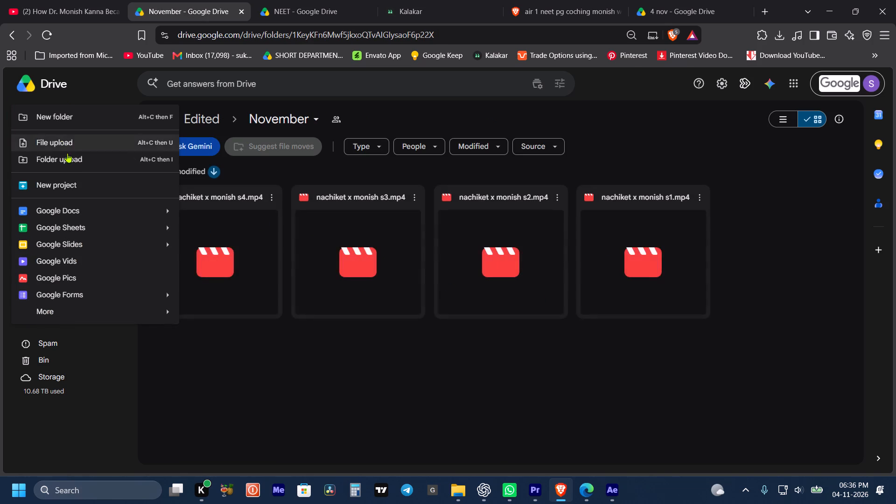
{"action": "left_click", "coordinate": [70, 140]}
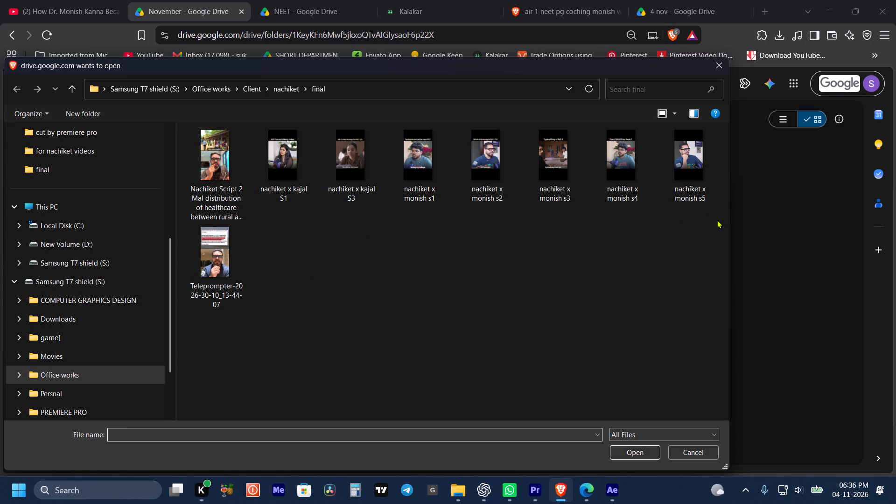
{"action": "left_click_drag", "start_coordinate": [714, 217], "coordinate": [699, 184]}
{"action": "left_click", "coordinate": [637, 453]}
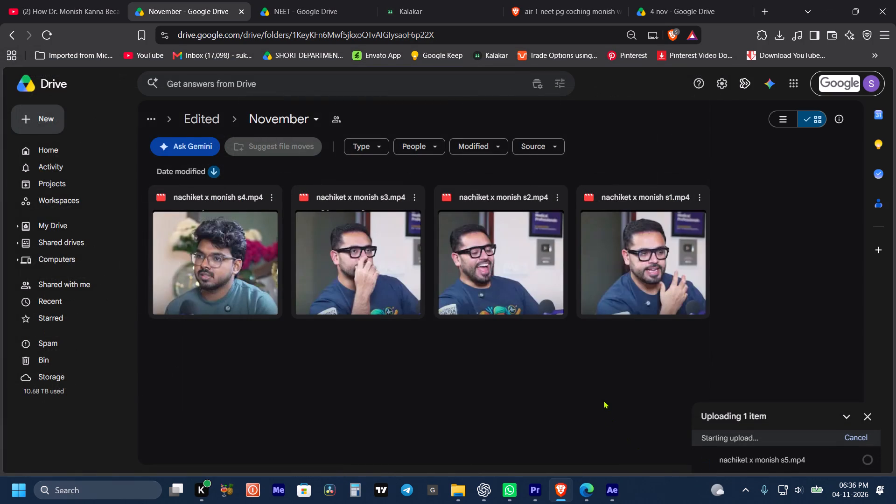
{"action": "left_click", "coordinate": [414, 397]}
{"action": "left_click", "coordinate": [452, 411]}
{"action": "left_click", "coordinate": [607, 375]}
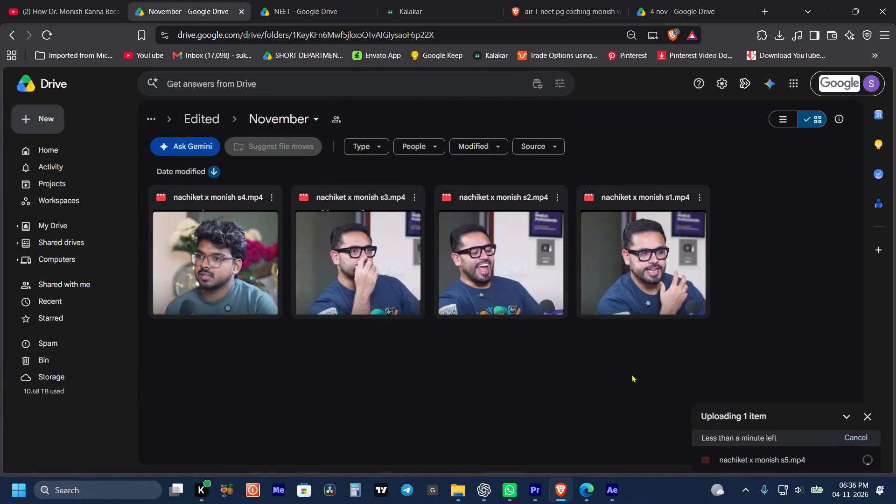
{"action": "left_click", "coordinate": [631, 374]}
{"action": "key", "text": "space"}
Switch to After Effects, return from the render queue to the nachiket x monish s5 timeline, and save the project.
{"action": "left_click_drag", "start_coordinate": [551, 419], "coordinate": [566, 428]}
{"action": "left_click", "coordinate": [609, 491]}
{"action": "key", "text": "ctrl+a"}
{"action": "key", "text": "ctrl+s"}
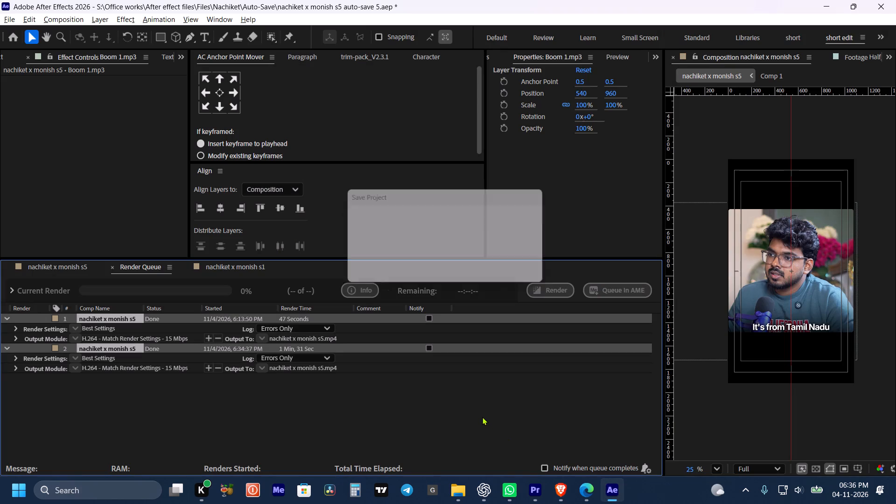
{"action": "key", "text": "ctrl+s"}
{"action": "key", "text": "ctrl+s"}
{"action": "key", "text": "ctrl+s"}
{"action": "left_click", "coordinate": [483, 416]}
{"action": "left_click", "coordinate": [89, 207]}
{"action": "left_click", "coordinate": [437, 224]}
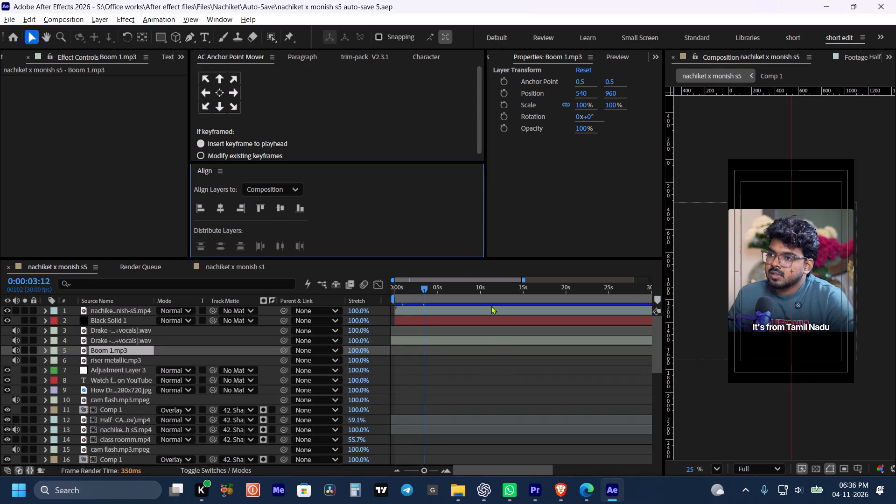
{"action": "left_click", "coordinate": [493, 383]}
{"action": "key", "text": "ctrl+s"}
{"action": "key", "text": "ctrl+s"}
{"action": "key", "text": "ctrl+s"}
{"action": "left_click", "coordinate": [493, 383]}
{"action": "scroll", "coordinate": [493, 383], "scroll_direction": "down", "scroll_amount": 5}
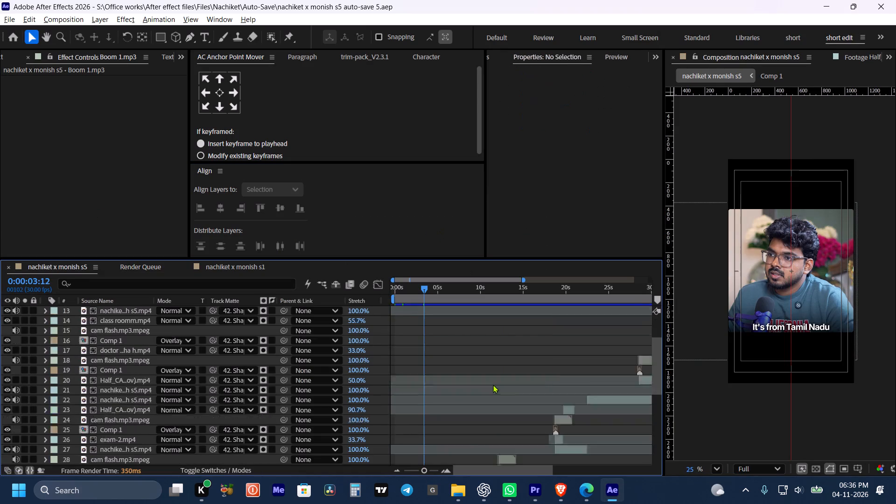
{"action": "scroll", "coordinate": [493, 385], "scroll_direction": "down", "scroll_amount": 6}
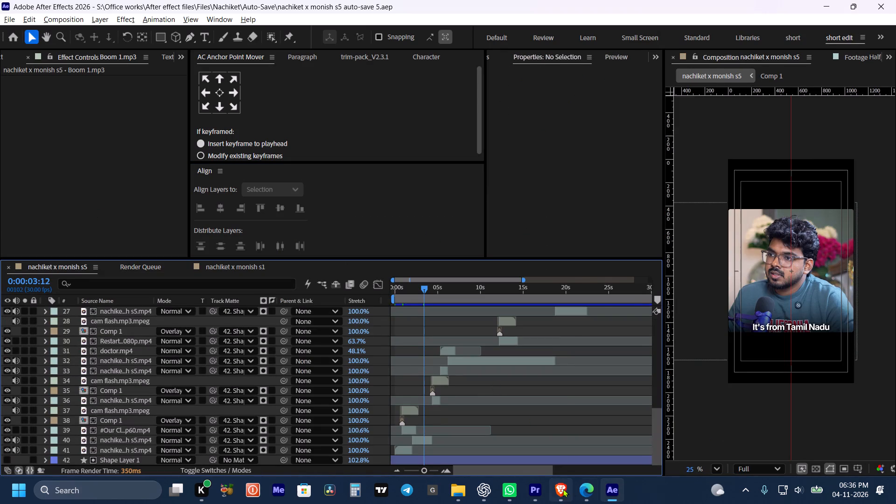